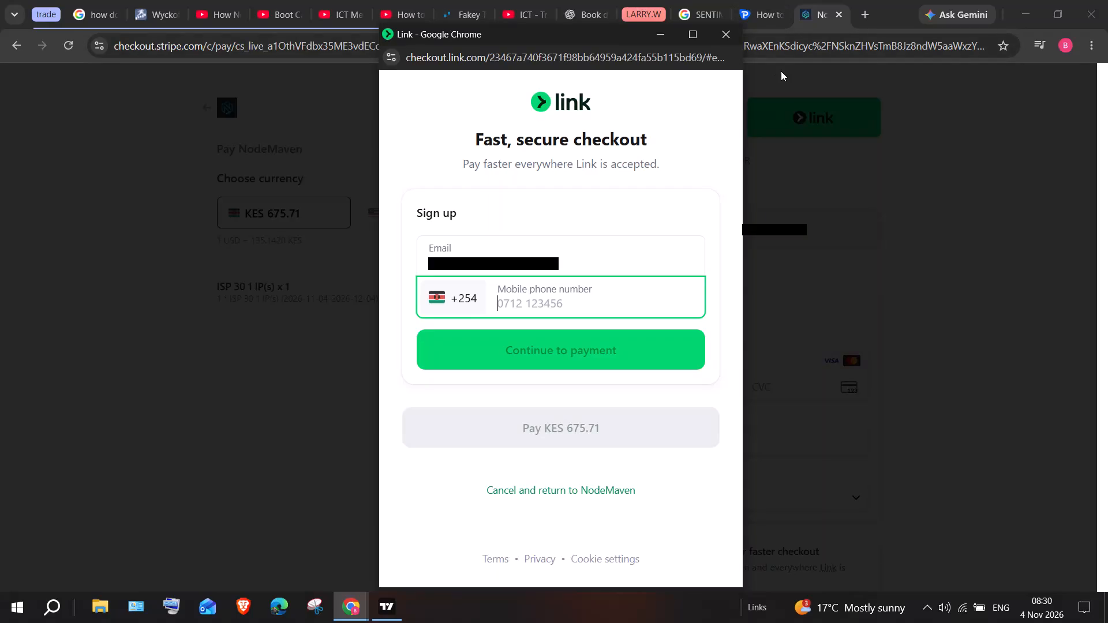
Close the Link checkout sign-up window.
{"action": "left_click", "coordinate": [733, 31]}
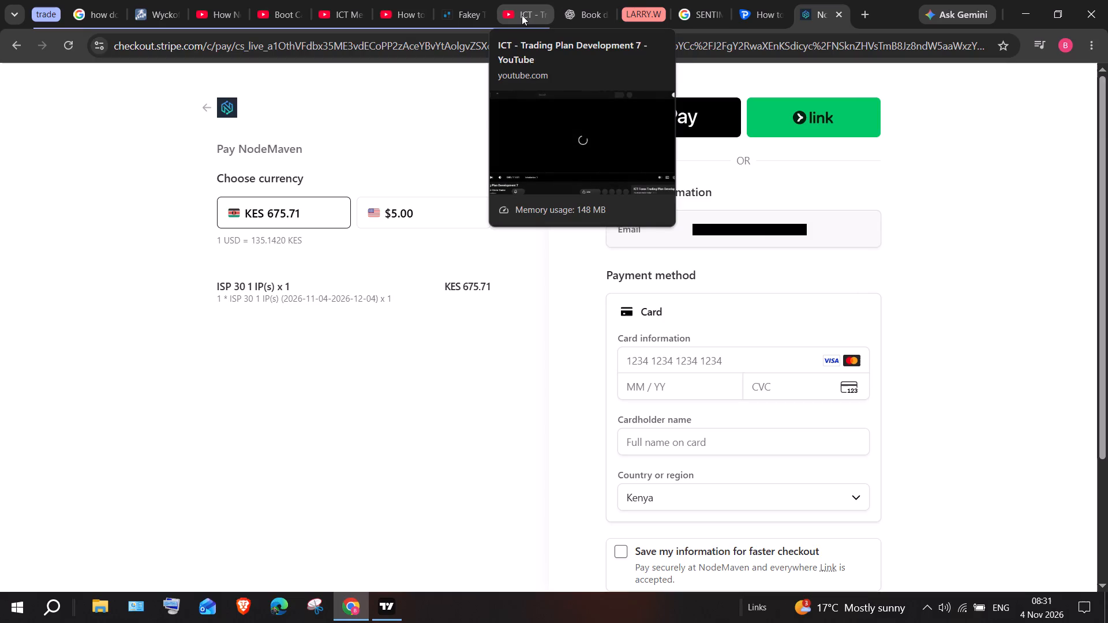
Switch to the ICT - Trading Plan Development 7 video and look over its page.
{"action": "left_click", "coordinate": [505, 13]}
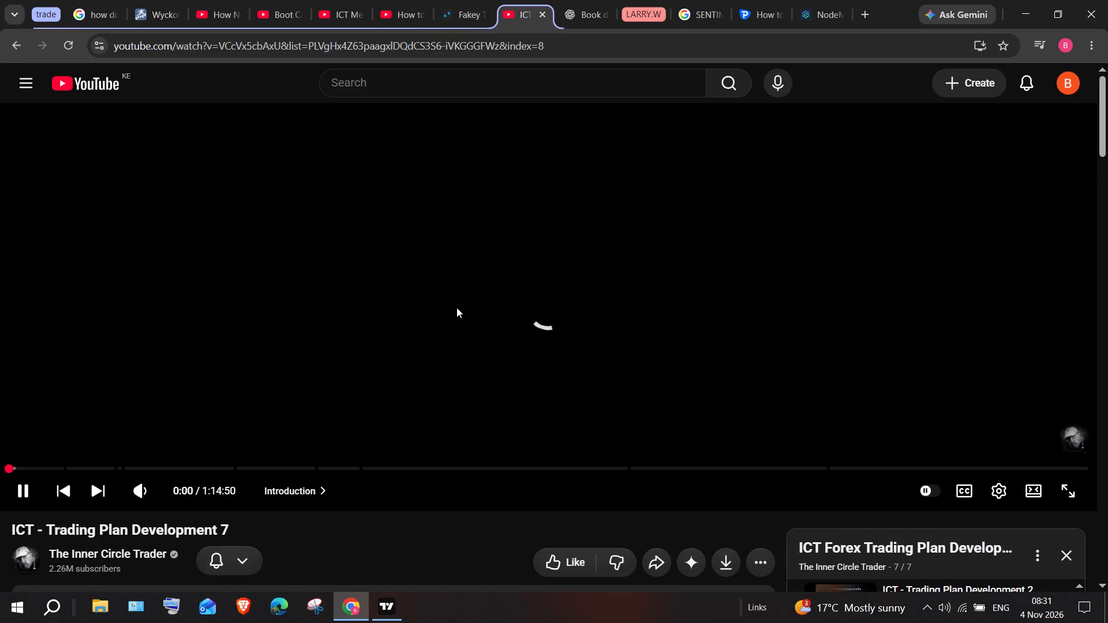
{"action": "scroll", "coordinate": [456, 307], "scroll_direction": "down", "scroll_amount": 4}
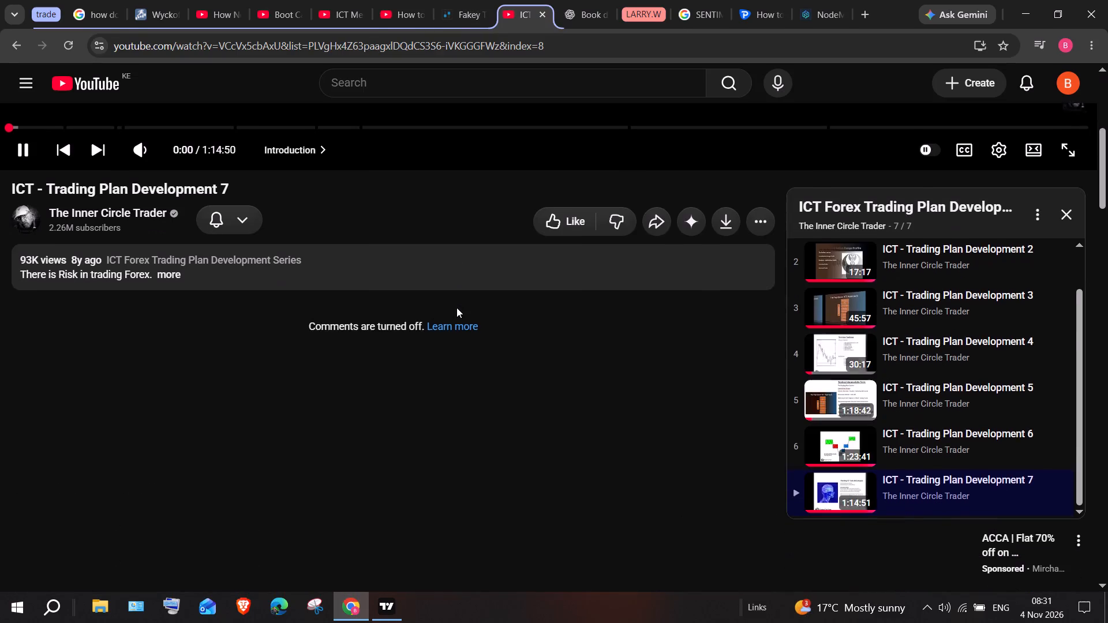
{"action": "scroll", "coordinate": [456, 307], "scroll_direction": "up", "scroll_amount": 3}
{"action": "left_click", "coordinate": [486, 276]}
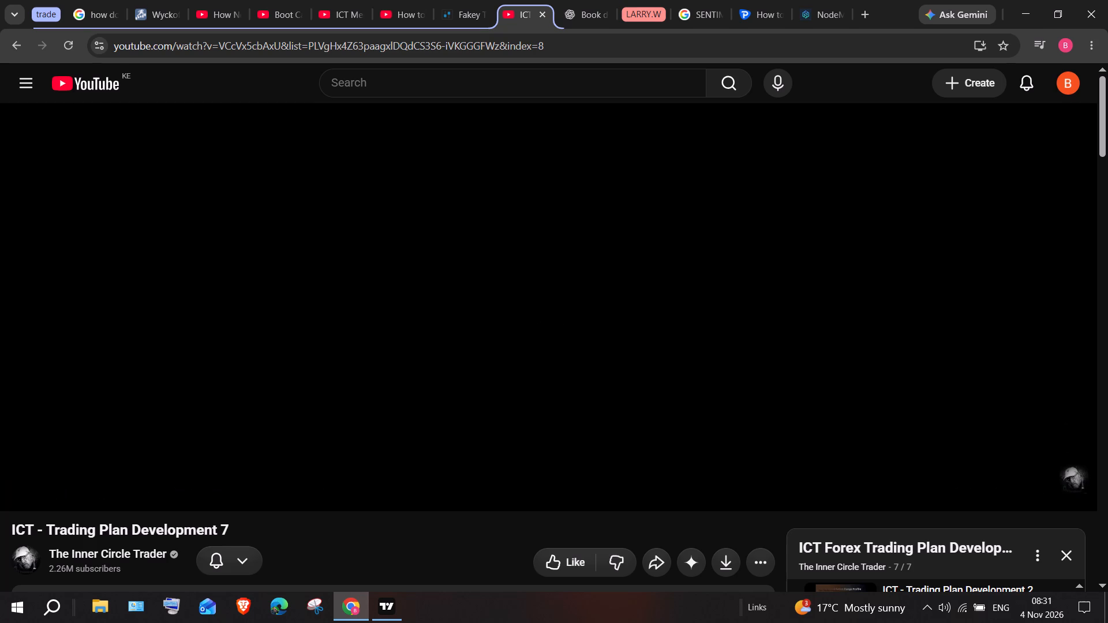
Switch to TradingView and examine gold's price action on the weekly and daily charts.
{"action": "left_click", "coordinate": [392, 615]}
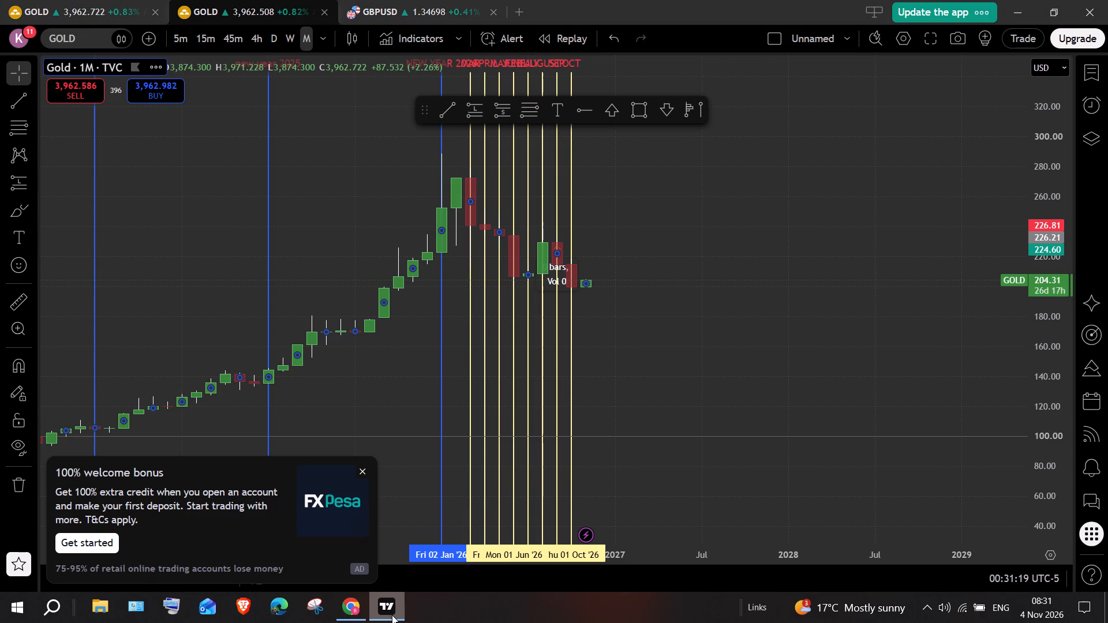
{"action": "left_click", "coordinate": [286, 33]}
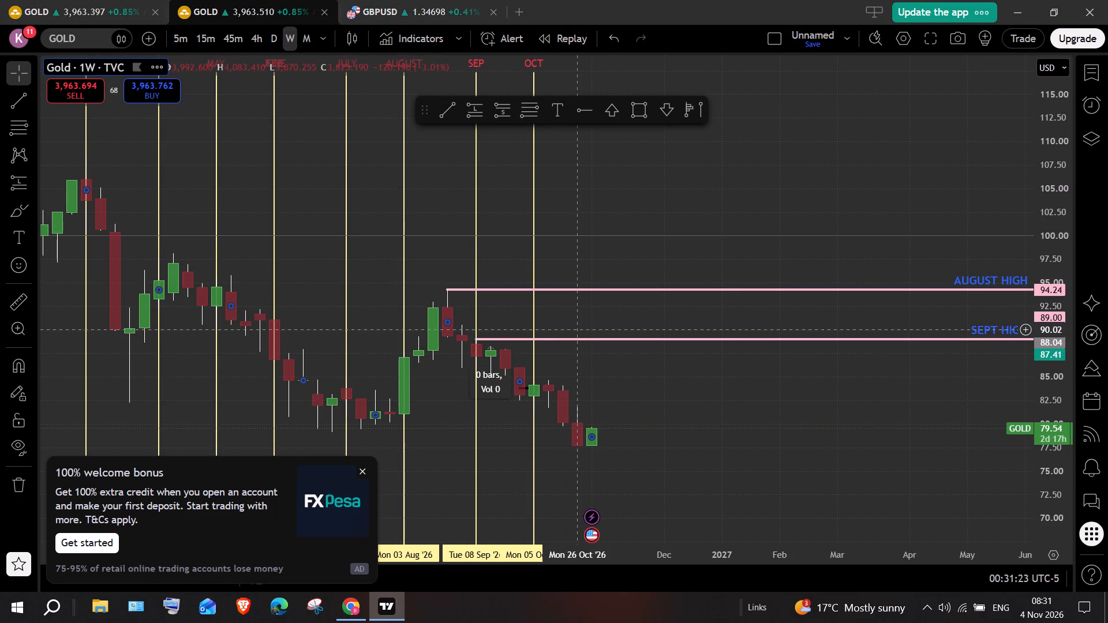
{"action": "left_click", "coordinate": [273, 37]}
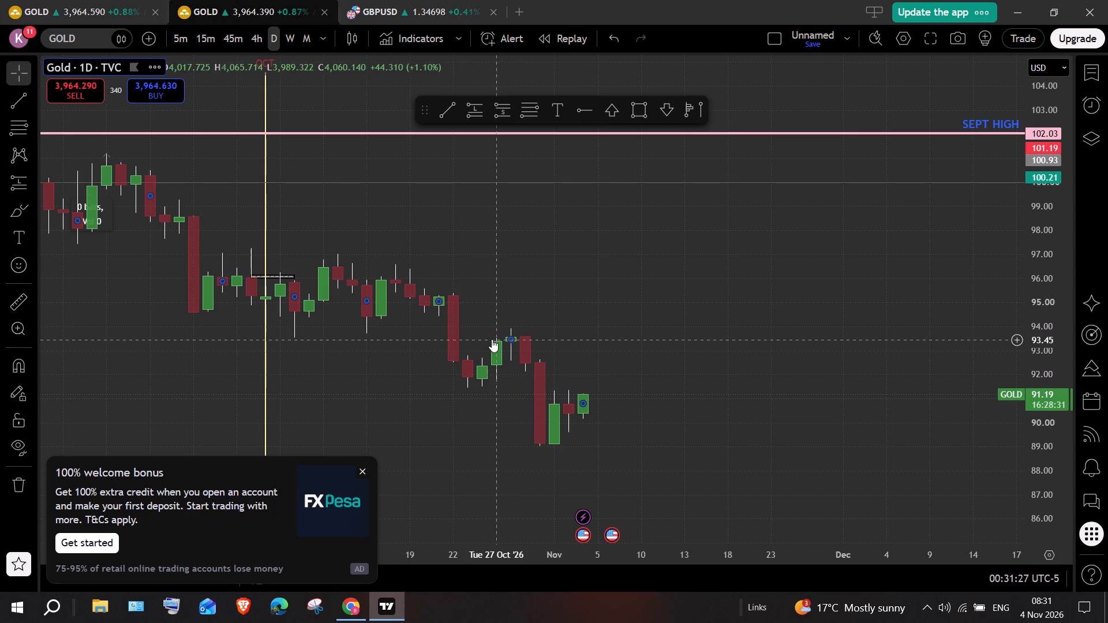
{"action": "scroll", "coordinate": [492, 339], "scroll_direction": "up", "scroll_amount": 5, "text": "ctrl"}
{"action": "scroll", "coordinate": [492, 339], "scroll_direction": "down", "scroll_amount": 13, "text": "ctrl"}
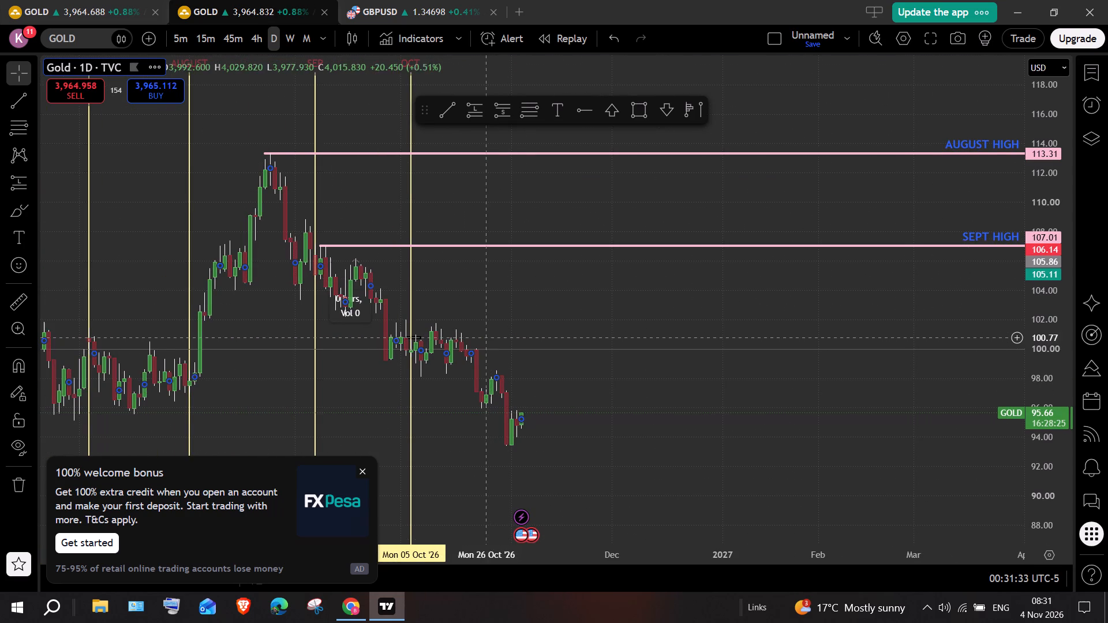
{"action": "scroll", "coordinate": [308, 302], "scroll_direction": "right", "scroll_amount": 2}
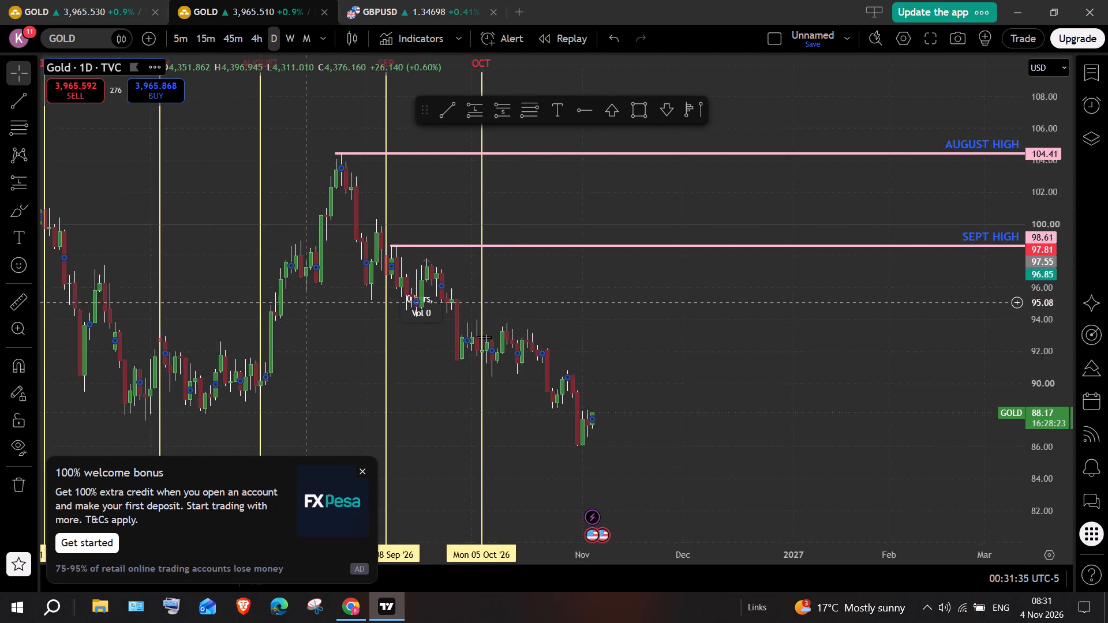
{"action": "scroll", "coordinate": [308, 302], "scroll_direction": "right", "scroll_amount": 3}
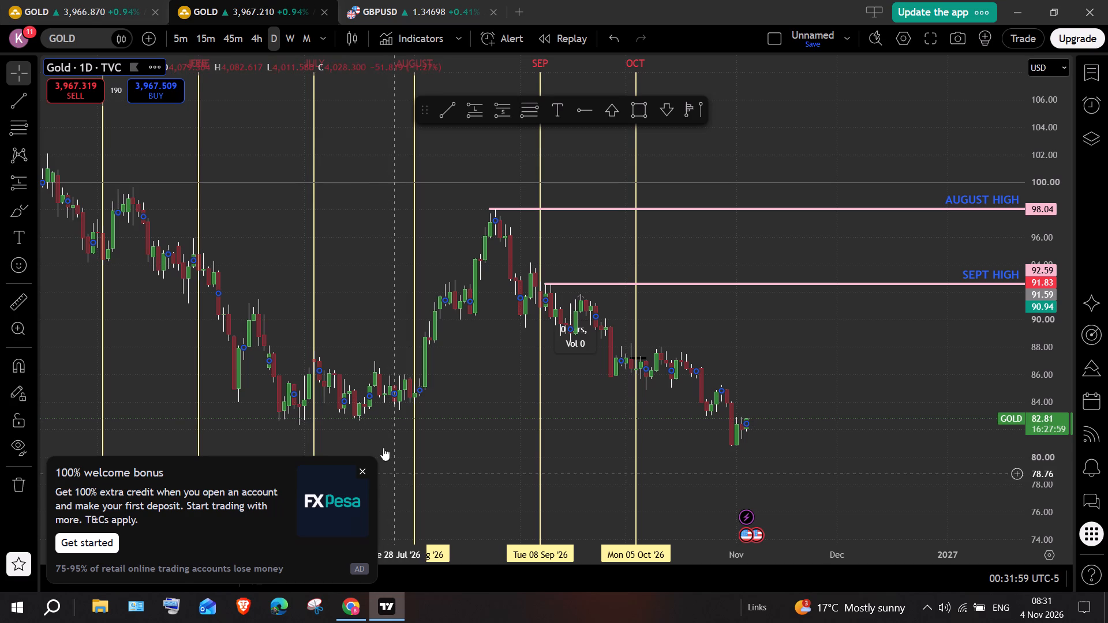
Draw a horizontal ray on the daily gold chart from the 17 July 2026 low, at about 3954.
{"action": "left_click", "coordinate": [579, 110]}
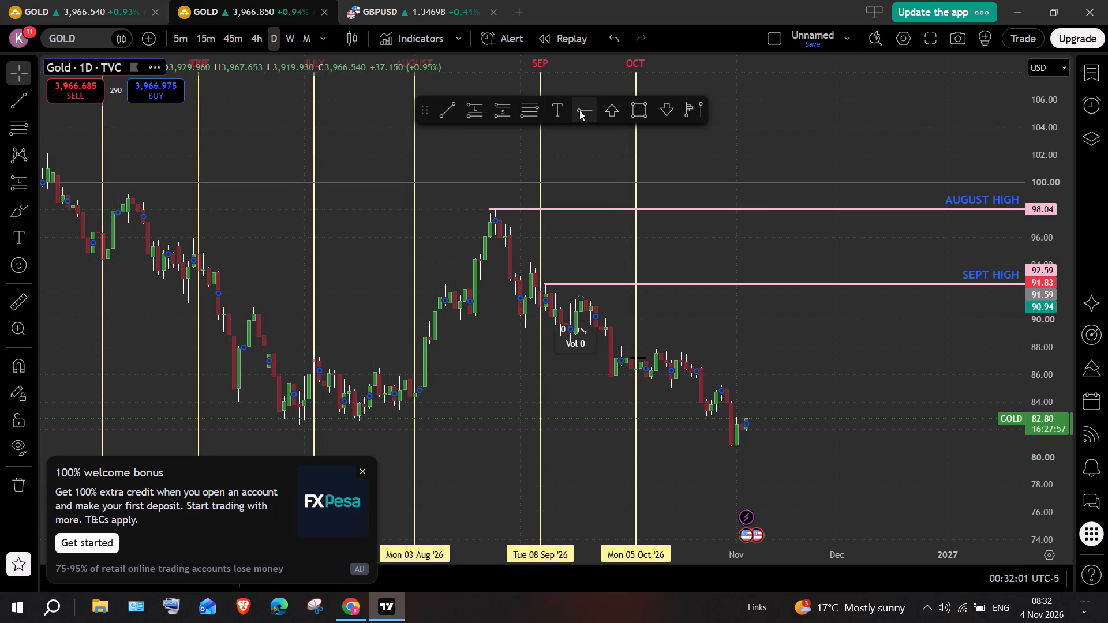
{"action": "left_click", "coordinate": [358, 421]}
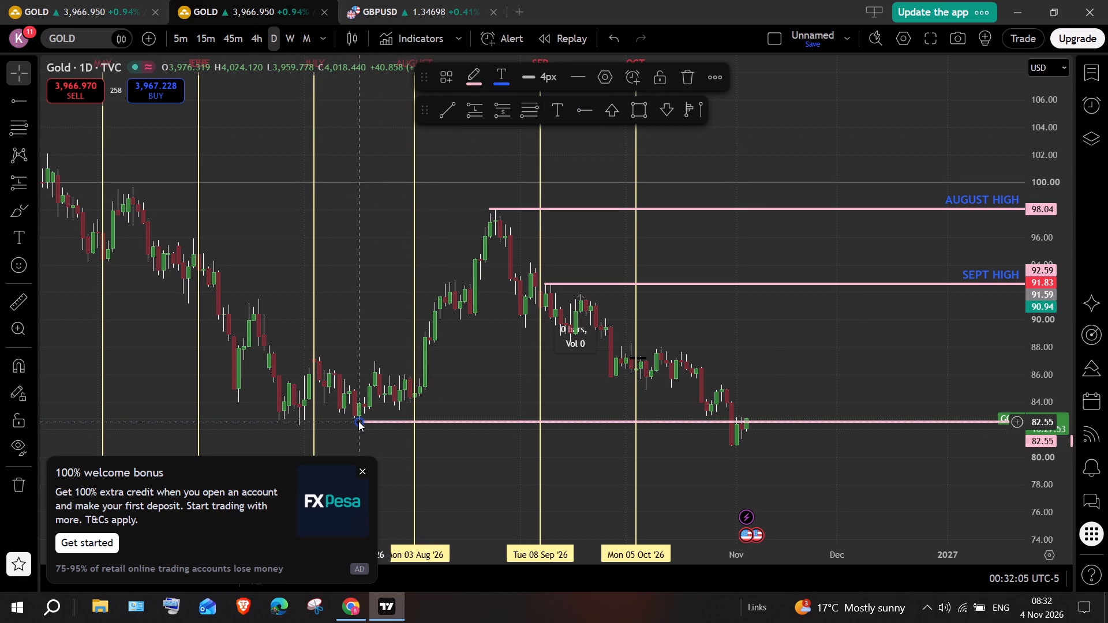
Hide the new July-low ray on weekly timeframes.
{"action": "double_click", "coordinate": [873, 422]}
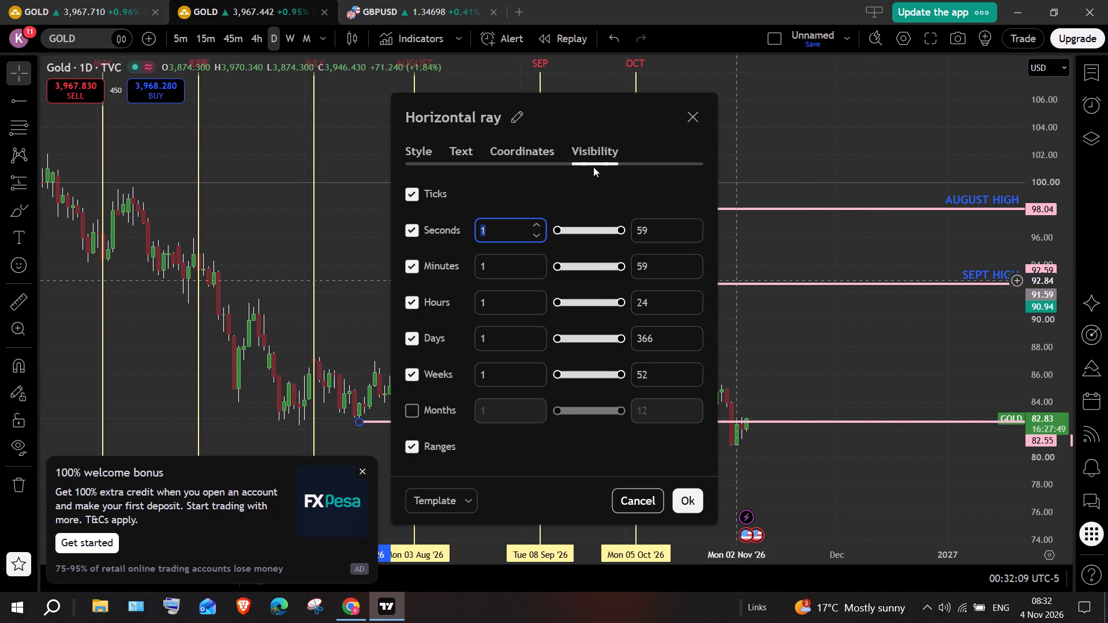
{"action": "left_click", "coordinate": [411, 370]}
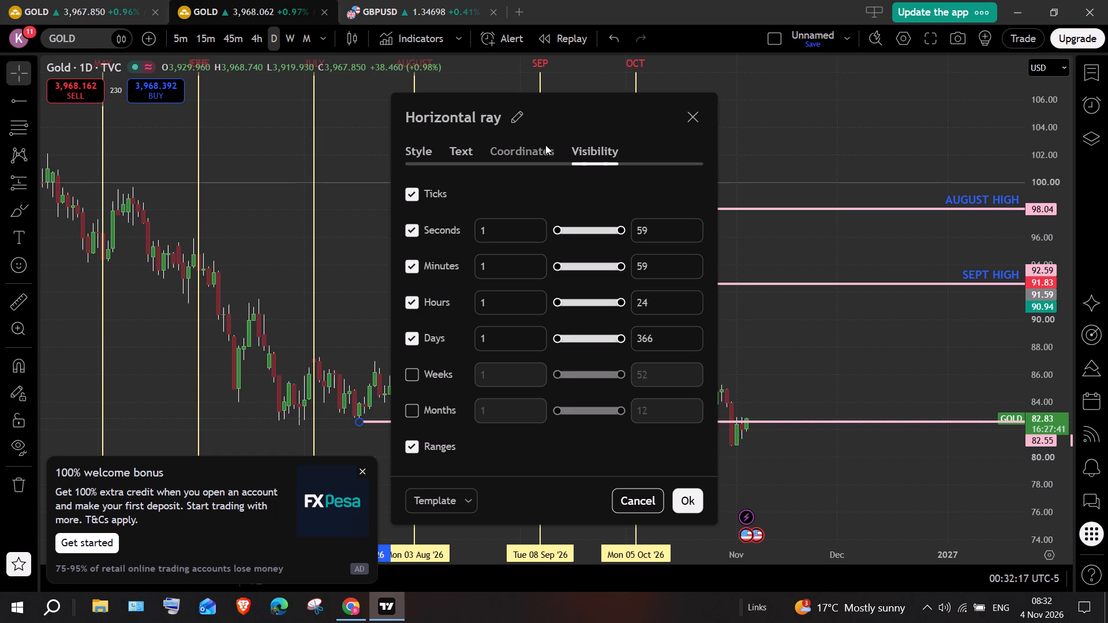
Label the July-low horizontal ray with the text "july lowest/".
{"action": "left_click", "coordinate": [522, 149]}
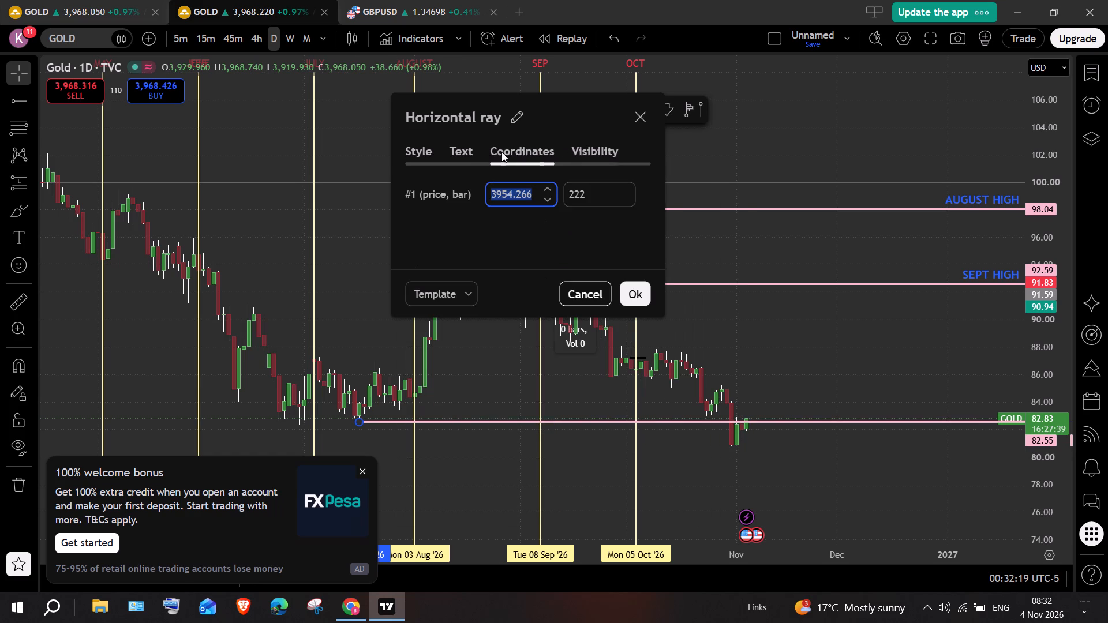
{"action": "left_click", "coordinate": [469, 147]}
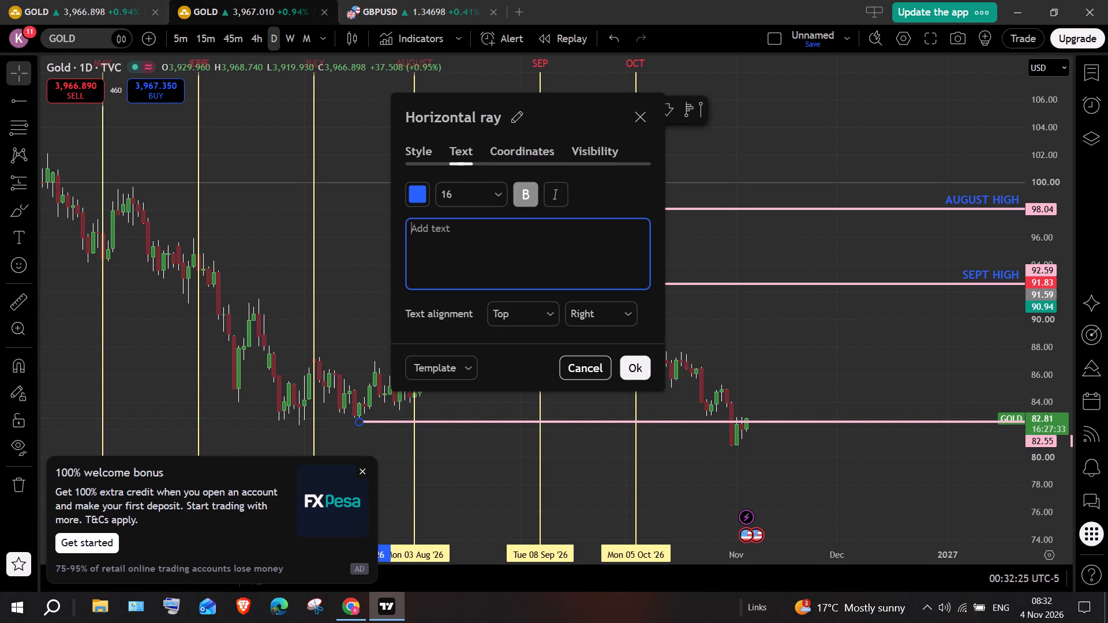
{"action": "type", "text": "ju"}
{"action": "key", "text": "l"}
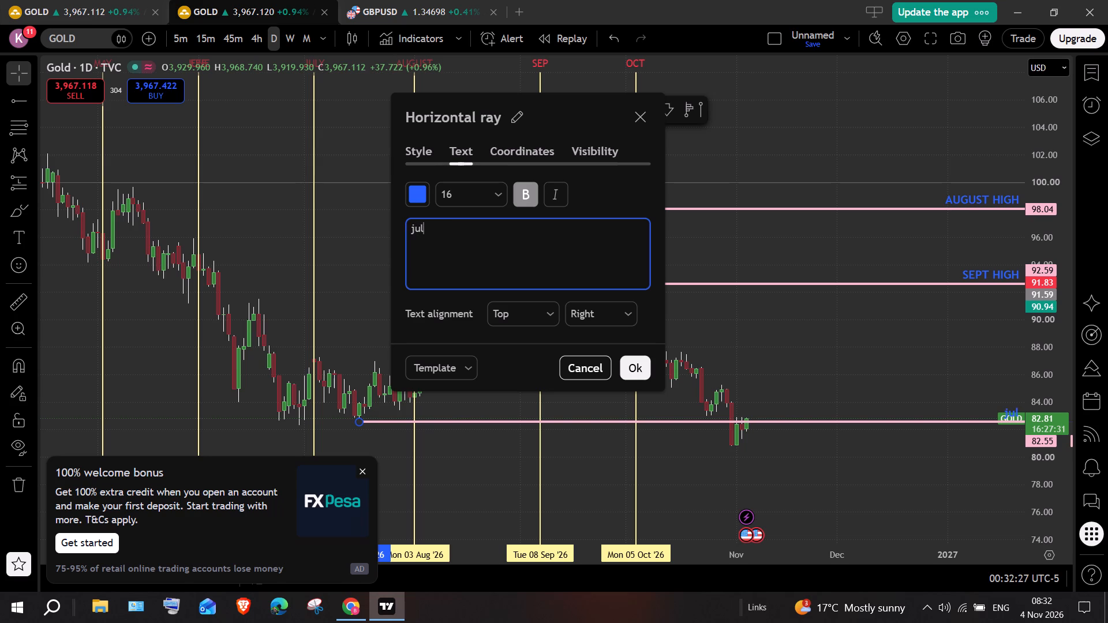
{"action": "type", "text": "y"}
{"action": "key", "text": "space"}
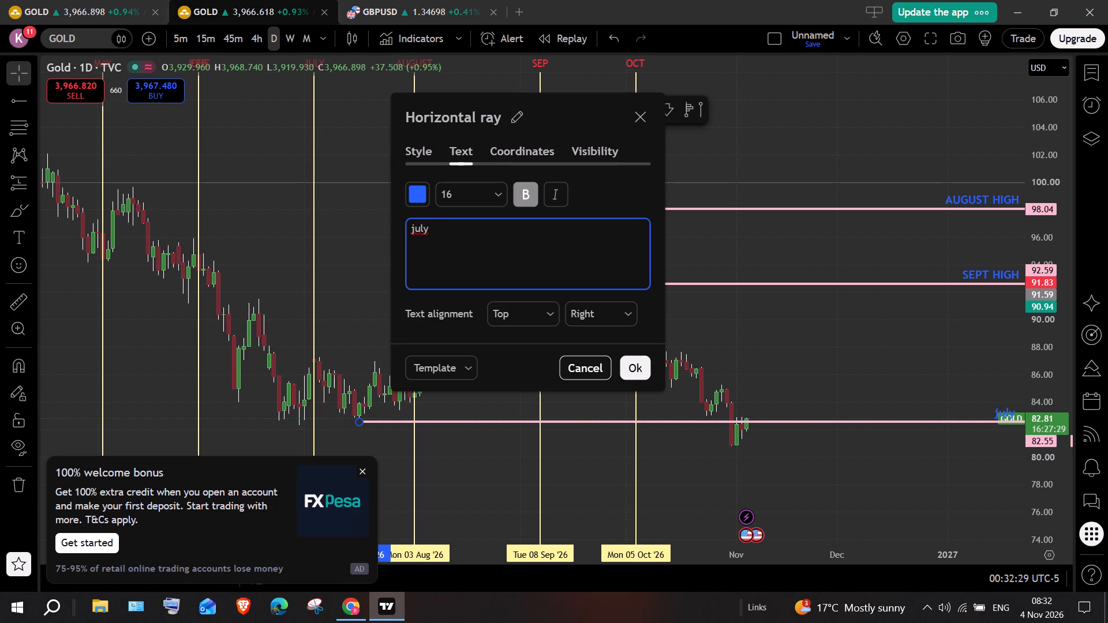
{"action": "type", "text": "lowest"}
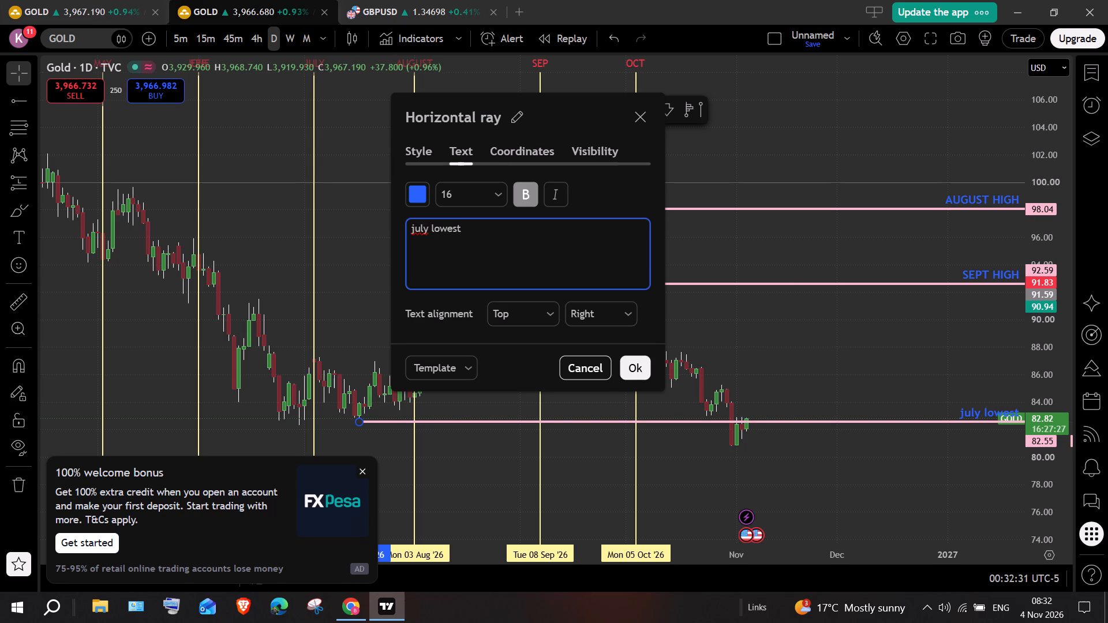
{"action": "key", "text": "slash"}
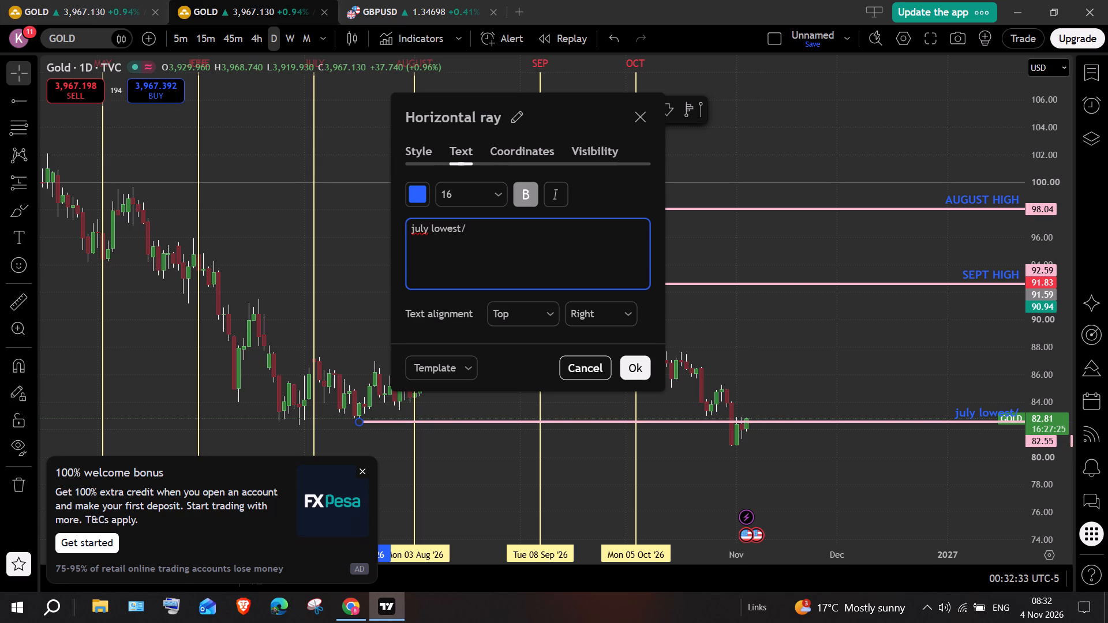
Dismiss the welcome bonus advert and examine the earlier daily gold price history back to September 2025.
{"action": "scroll", "coordinate": [185, 309], "scroll_direction": "right", "scroll_amount": 1, "text": "ctrl"}
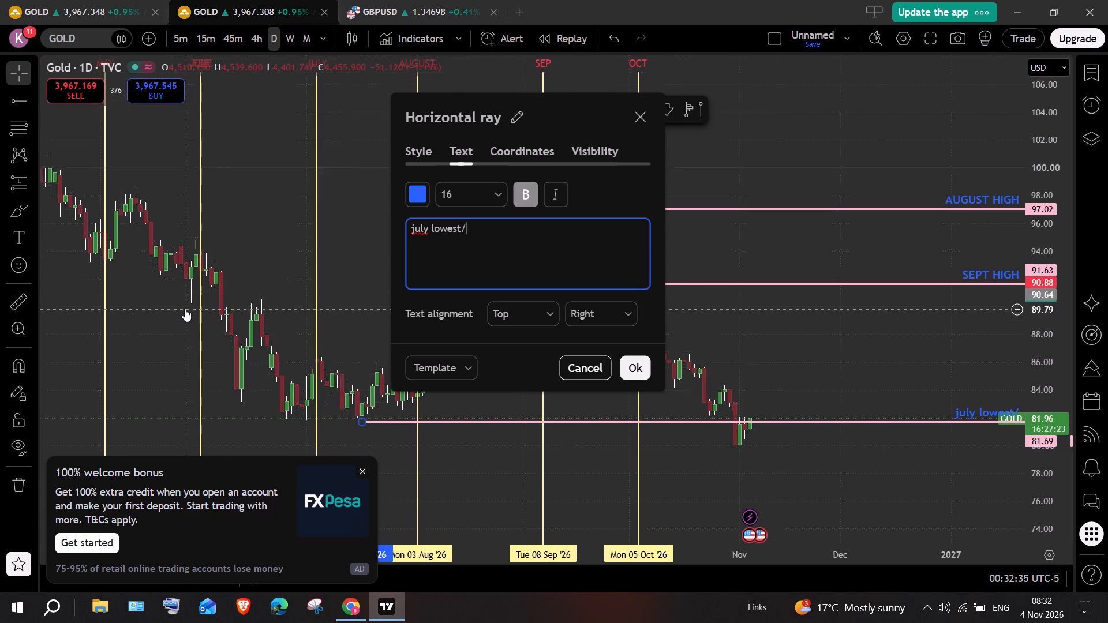
{"action": "scroll", "coordinate": [185, 309], "scroll_direction": "right", "scroll_amount": 5, "text": "ctrl"}
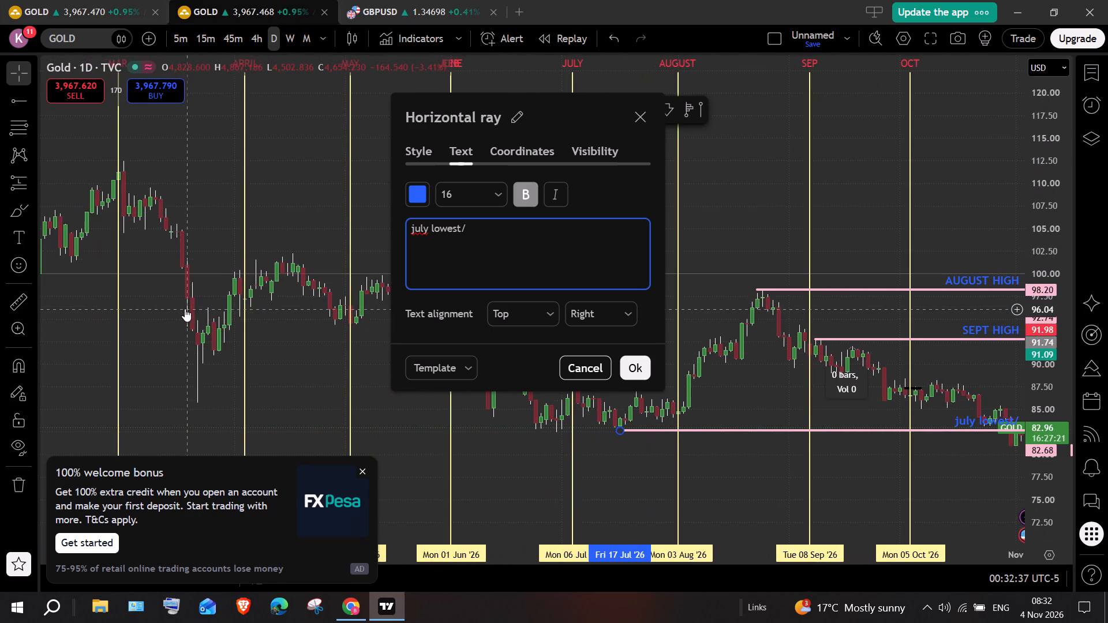
{"action": "scroll", "coordinate": [185, 309], "scroll_direction": "right", "scroll_amount": 1, "text": "ctrl"}
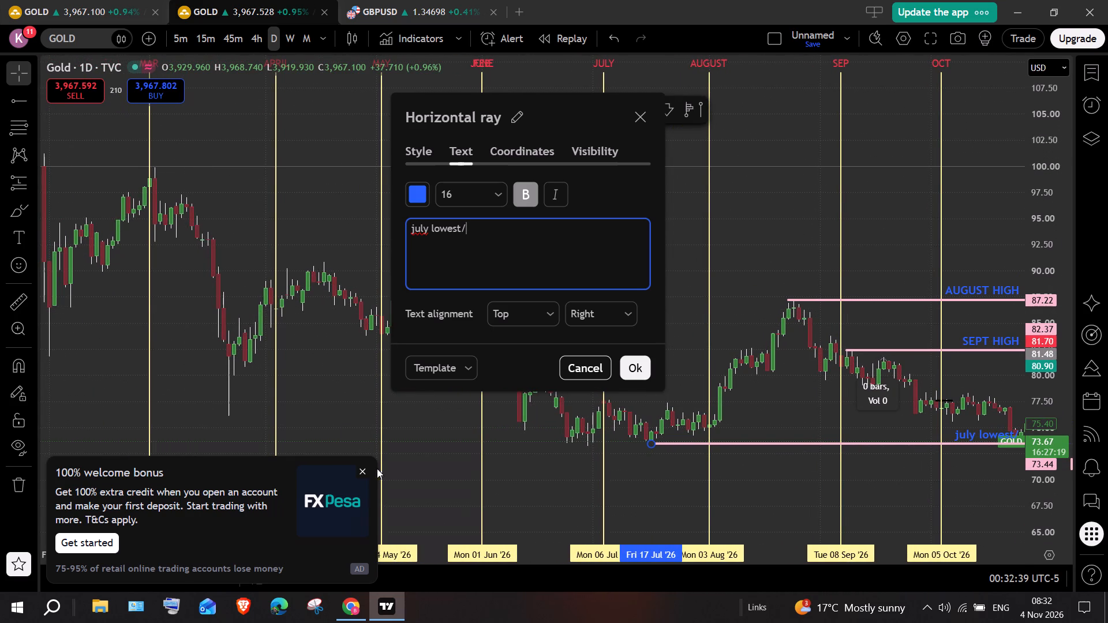
{"action": "left_click", "coordinate": [360, 469], "text": "ctrl"}
{"action": "scroll", "coordinate": [246, 416], "scroll_direction": "down", "scroll_amount": 2, "text": "ctrl"}
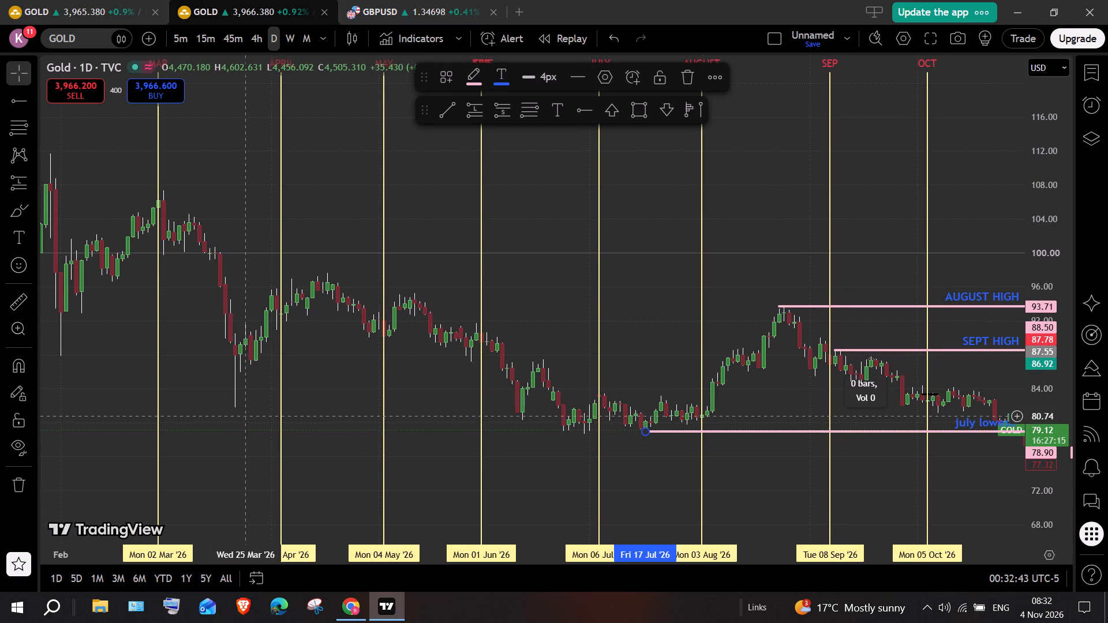
{"action": "scroll", "coordinate": [234, 404], "scroll_direction": "right", "scroll_amount": 2}
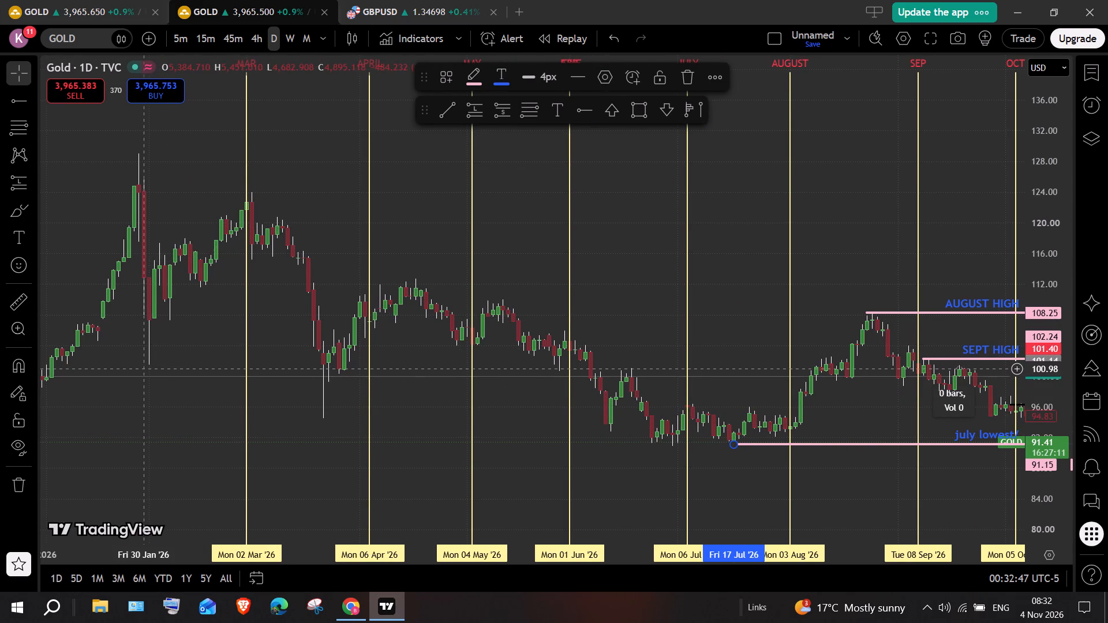
{"action": "scroll", "coordinate": [147, 368], "scroll_direction": "right", "scroll_amount": 2}
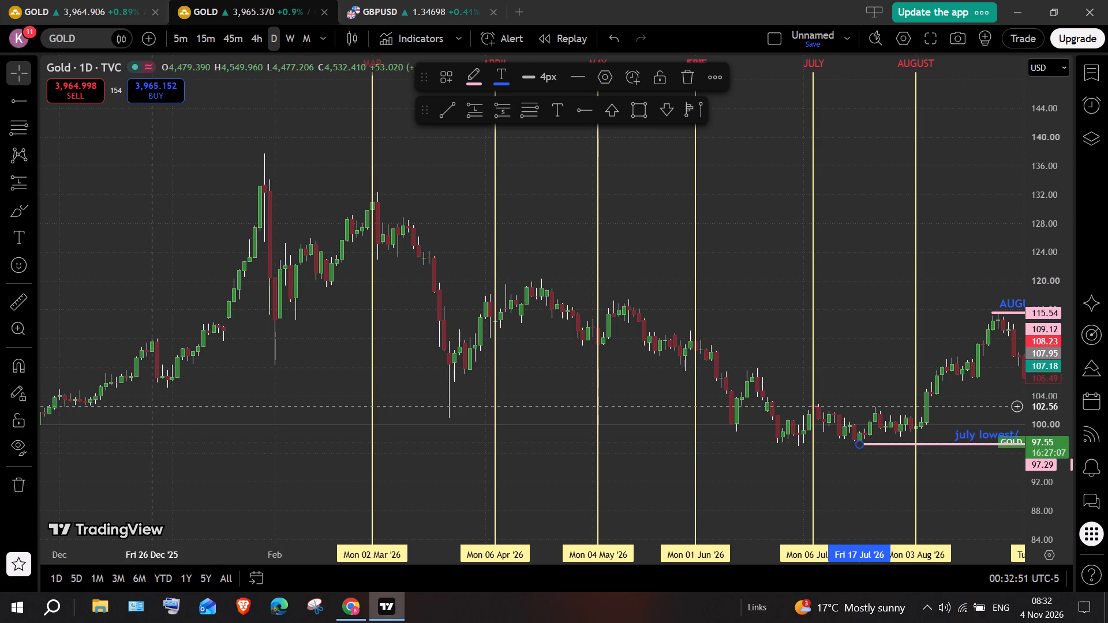
{"action": "scroll", "coordinate": [149, 406], "scroll_direction": "right", "scroll_amount": 5}
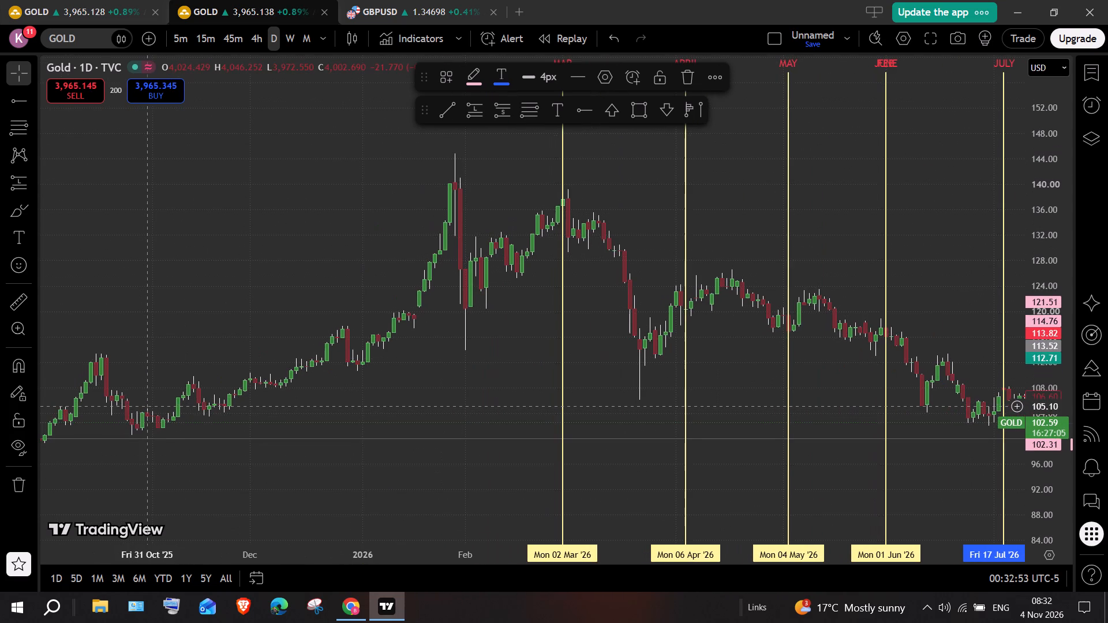
{"action": "scroll", "coordinate": [149, 406], "scroll_direction": "right", "scroll_amount": 2}
{"action": "scroll", "coordinate": [149, 406], "scroll_direction": "left", "scroll_amount": 2}
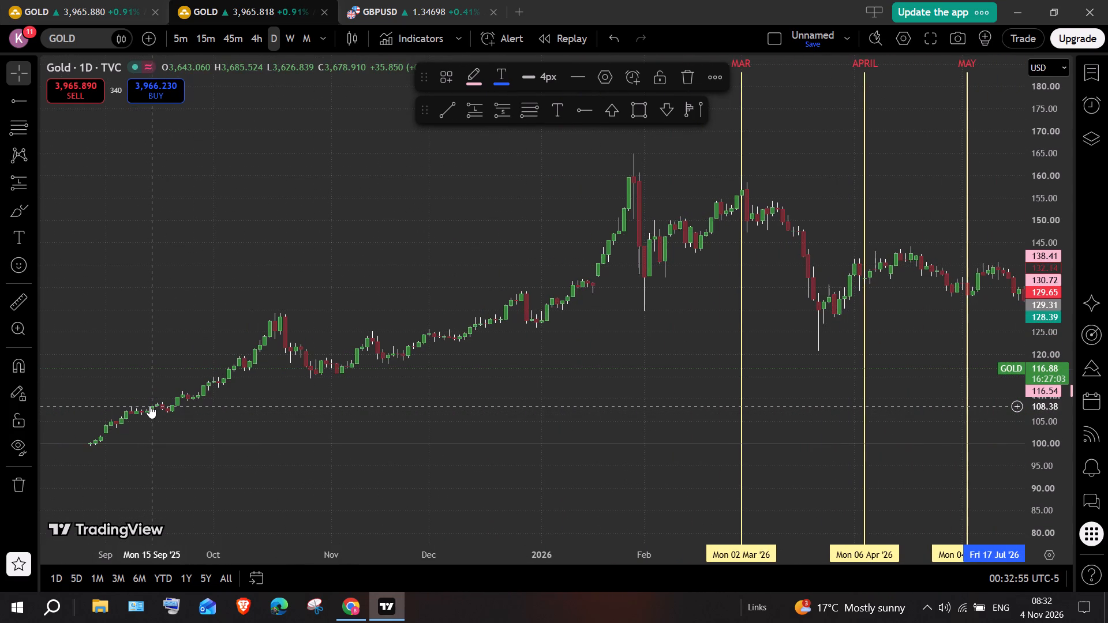
{"action": "scroll", "coordinate": [149, 406], "scroll_direction": "left", "scroll_amount": 1}
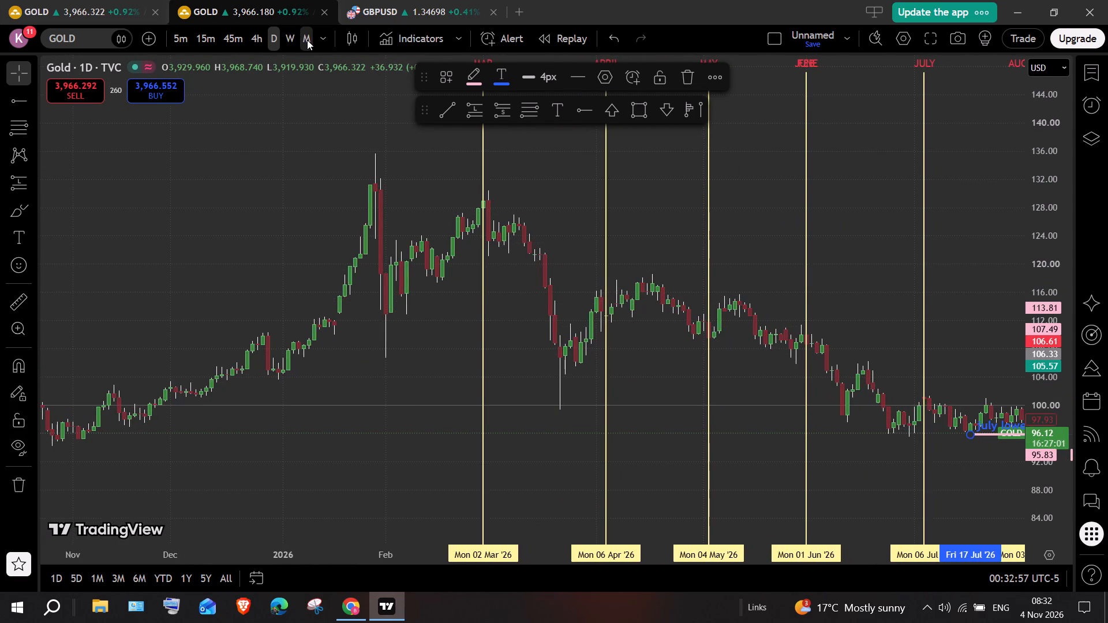
Switch the gold chart to the monthly timeframe to view its long-term price history.
{"action": "left_click", "coordinate": [307, 40]}
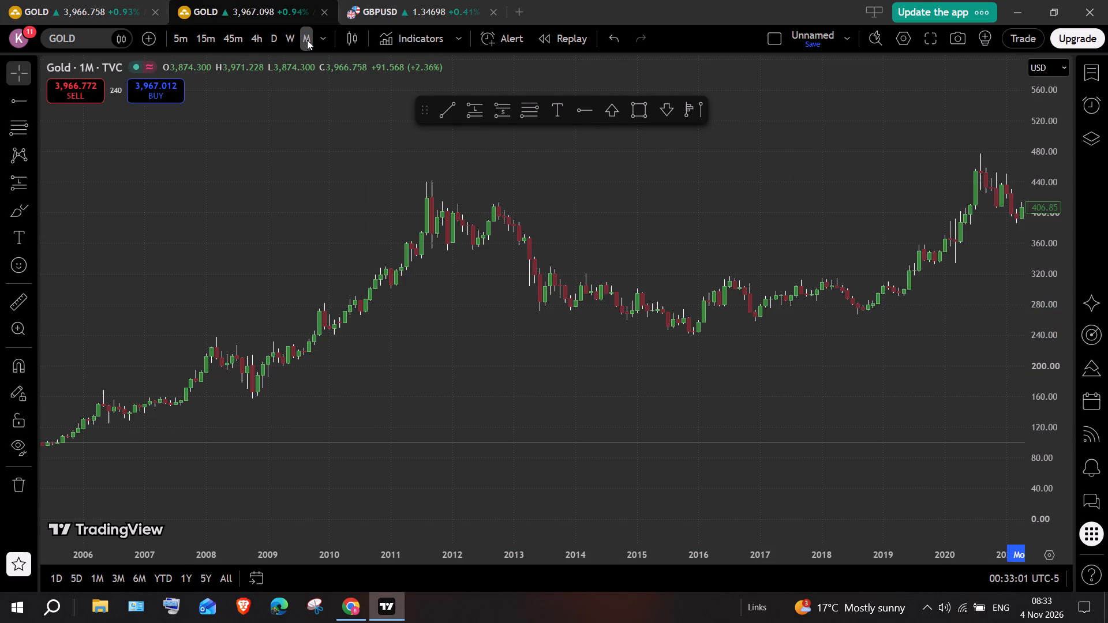
{"action": "left_click", "coordinate": [307, 40]}
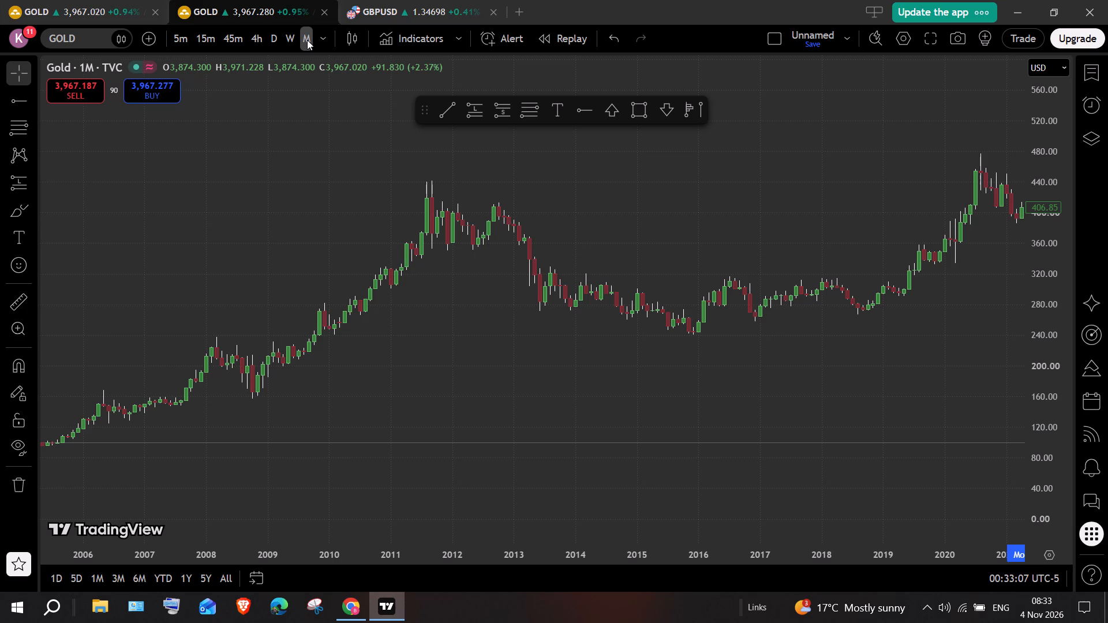
{"action": "left_click", "coordinate": [307, 40]}
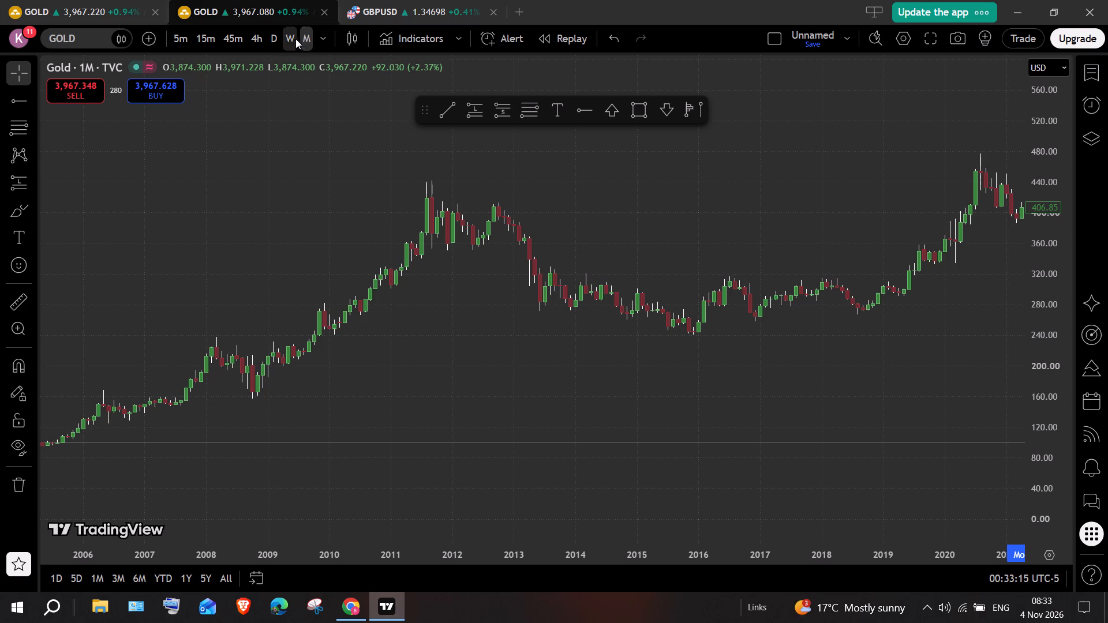
On the weekly chart, make the NEW YEAR 2024 vertical line also visible on days, hours, minutes and seconds timeframes.
{"action": "left_click", "coordinate": [285, 39]}
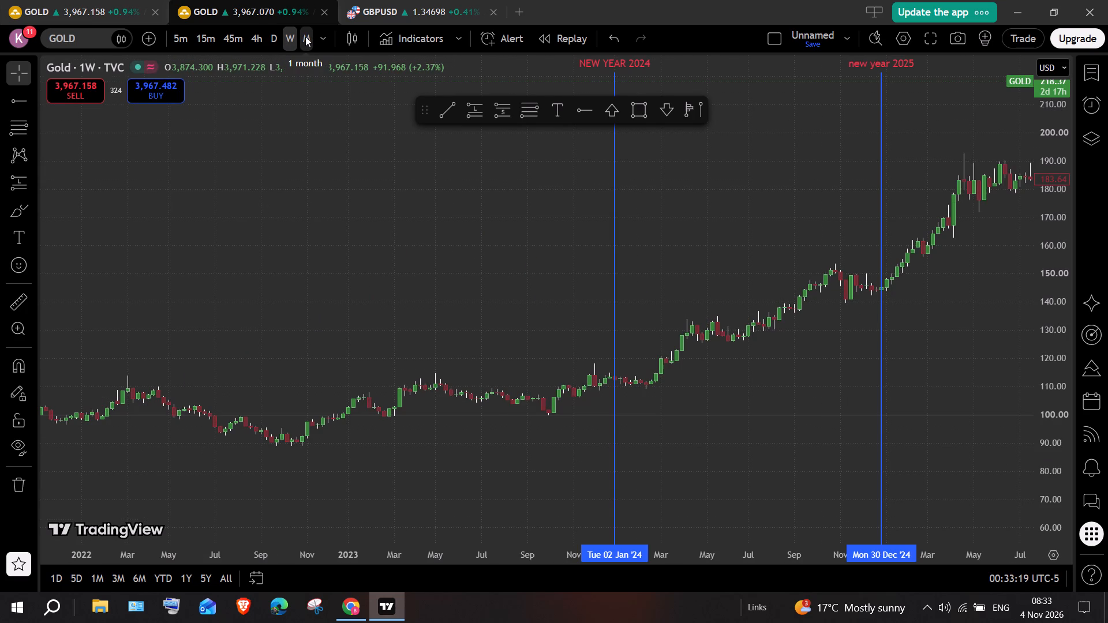
{"action": "double_click", "coordinate": [615, 222]}
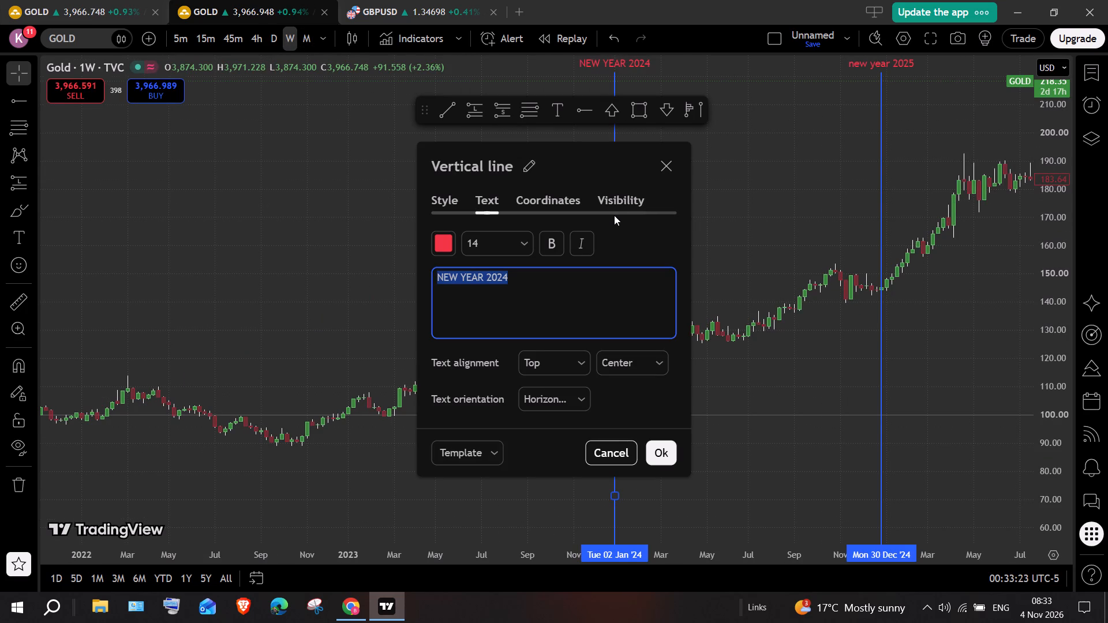
{"action": "left_click", "coordinate": [619, 208]}
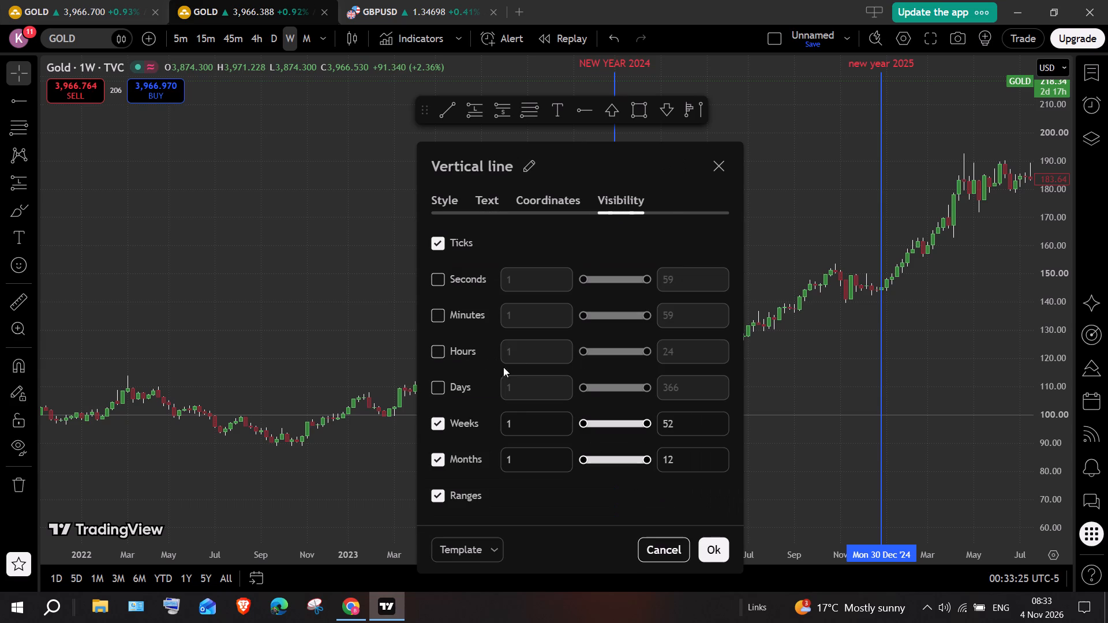
{"action": "left_click", "coordinate": [439, 393]}
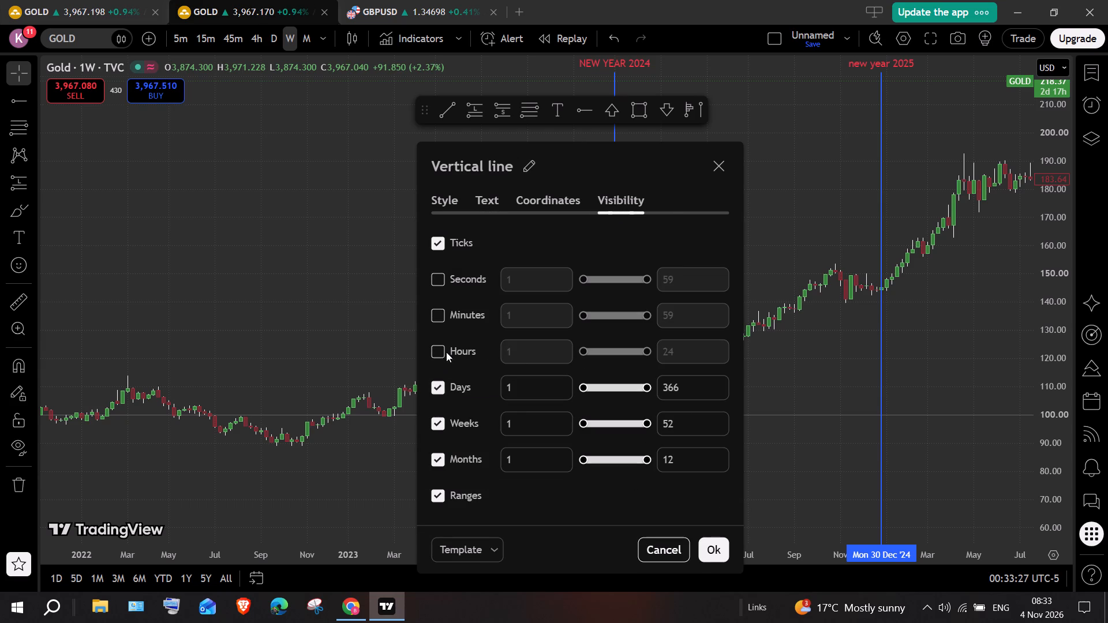
{"action": "left_click", "coordinate": [441, 348]}
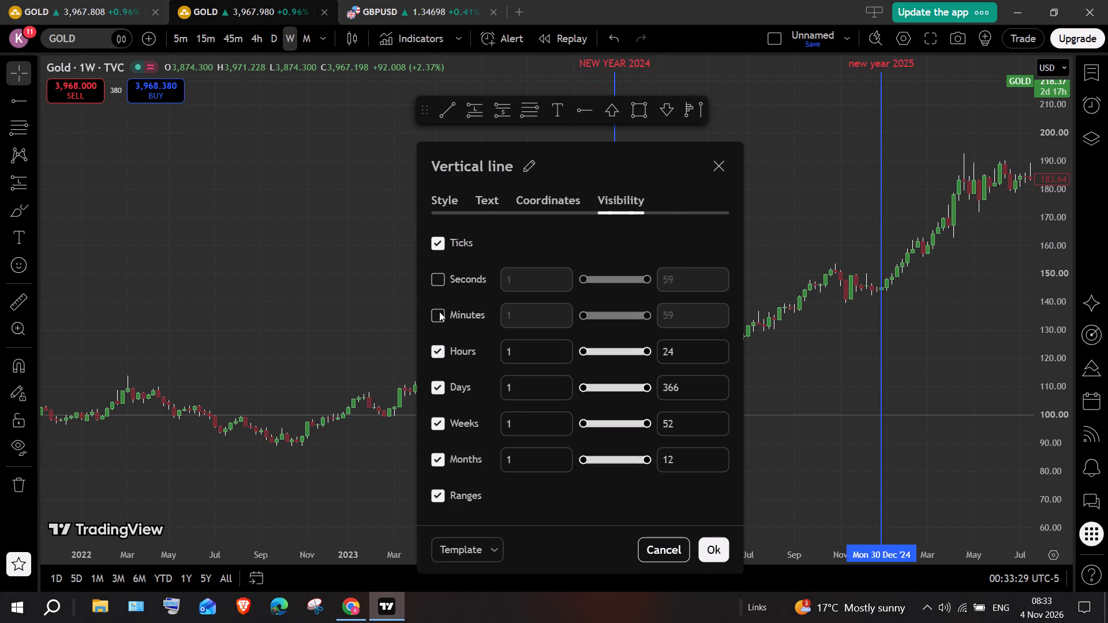
{"action": "left_click", "coordinate": [439, 311]}
{"action": "left_click", "coordinate": [436, 277]}
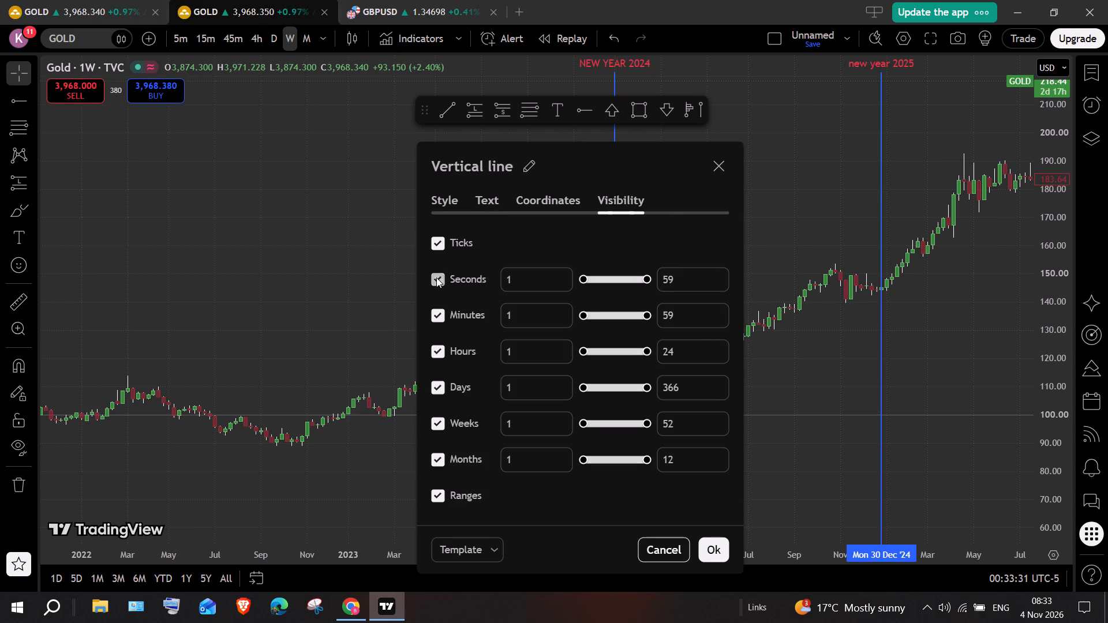
{"action": "left_click", "coordinate": [718, 550]}
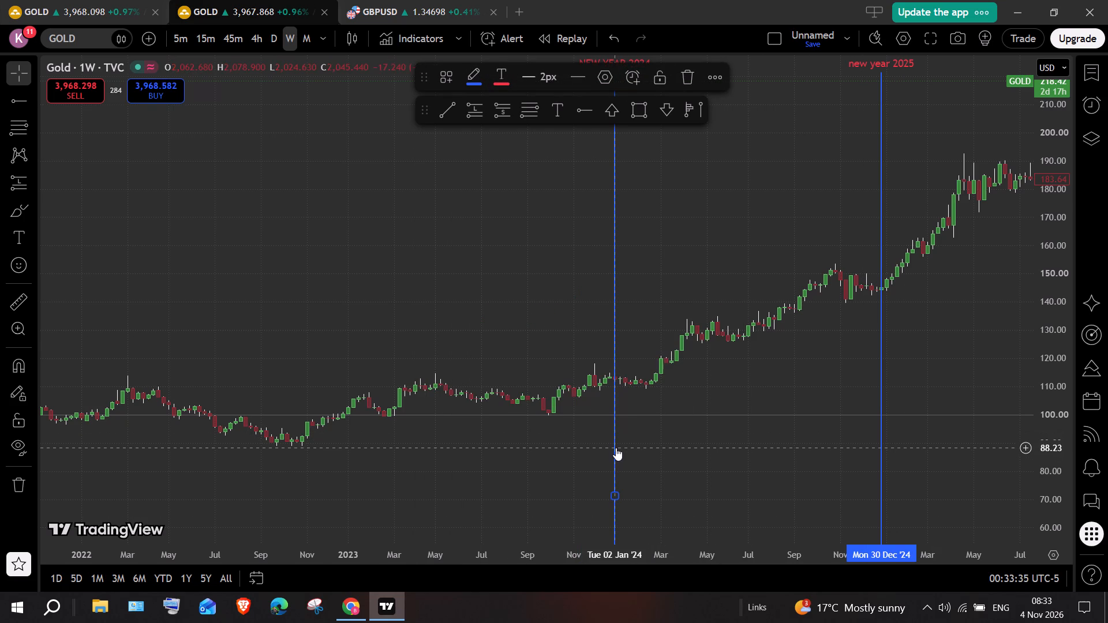
On the daily chart, enable the MAR vertical line's visibility for hours, minutes and seconds timeframes.
{"action": "left_click", "coordinate": [312, 40]}
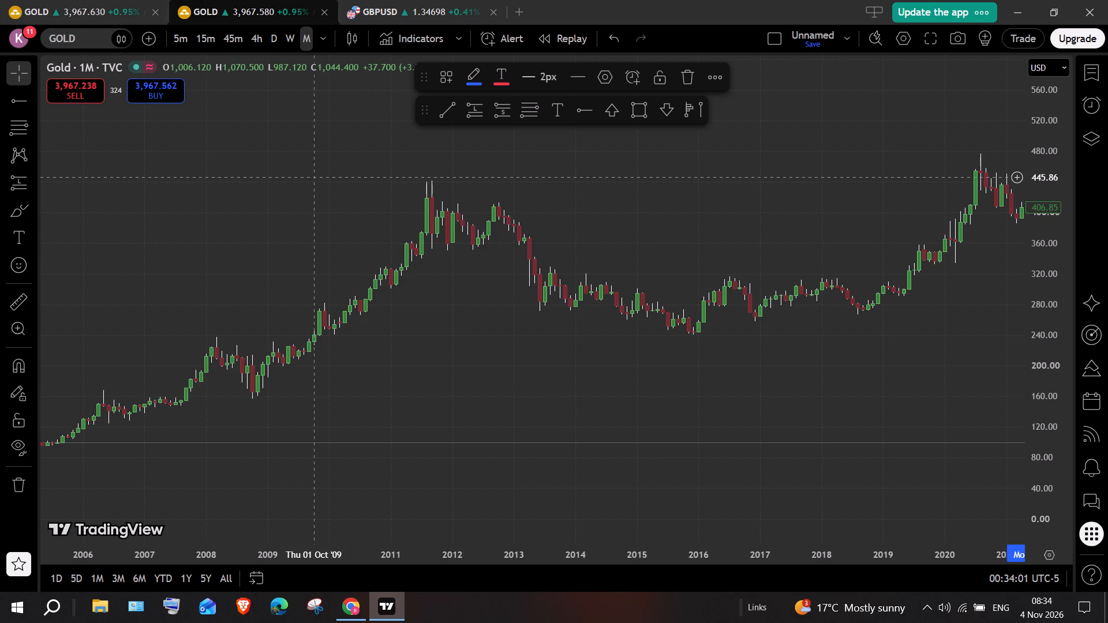
{"action": "left_click", "coordinate": [290, 38]}
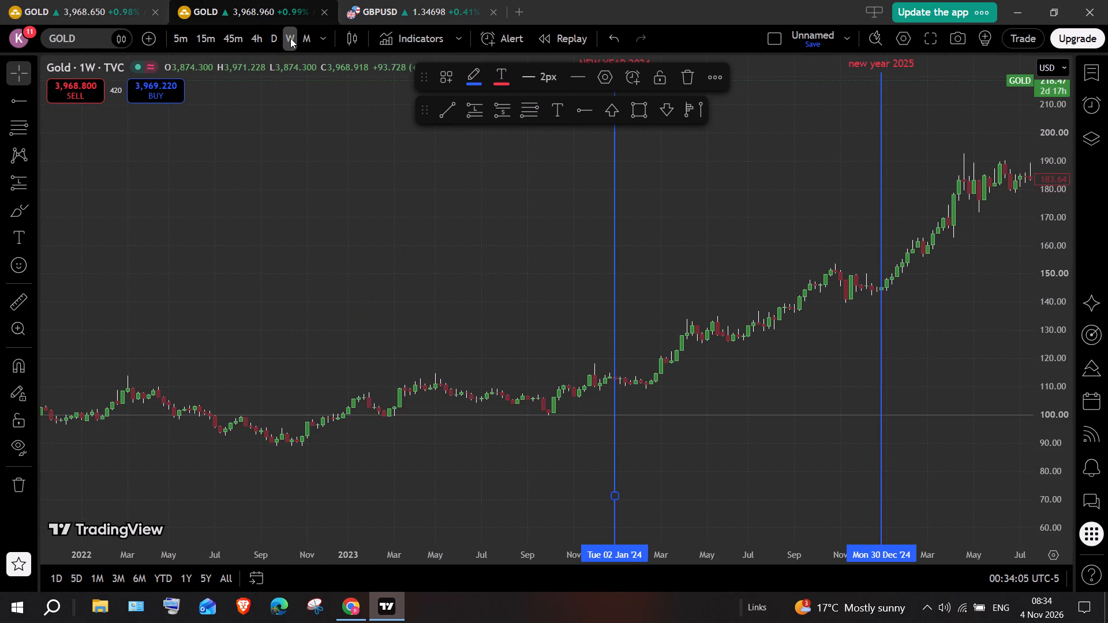
{"action": "left_click", "coordinate": [274, 39]}
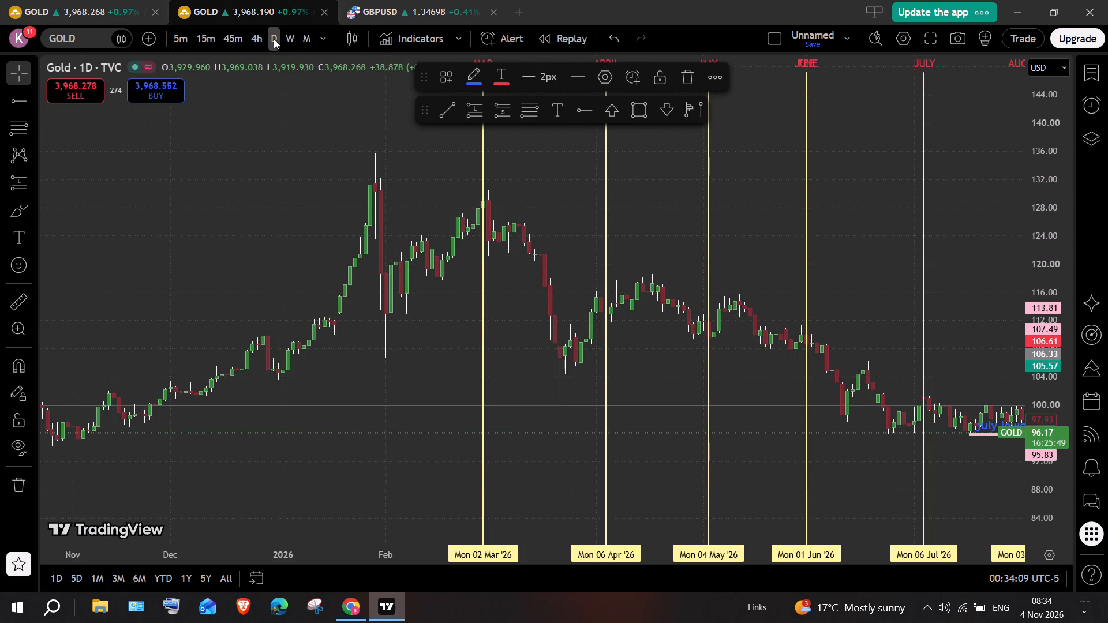
{"action": "double_click", "coordinate": [482, 332]}
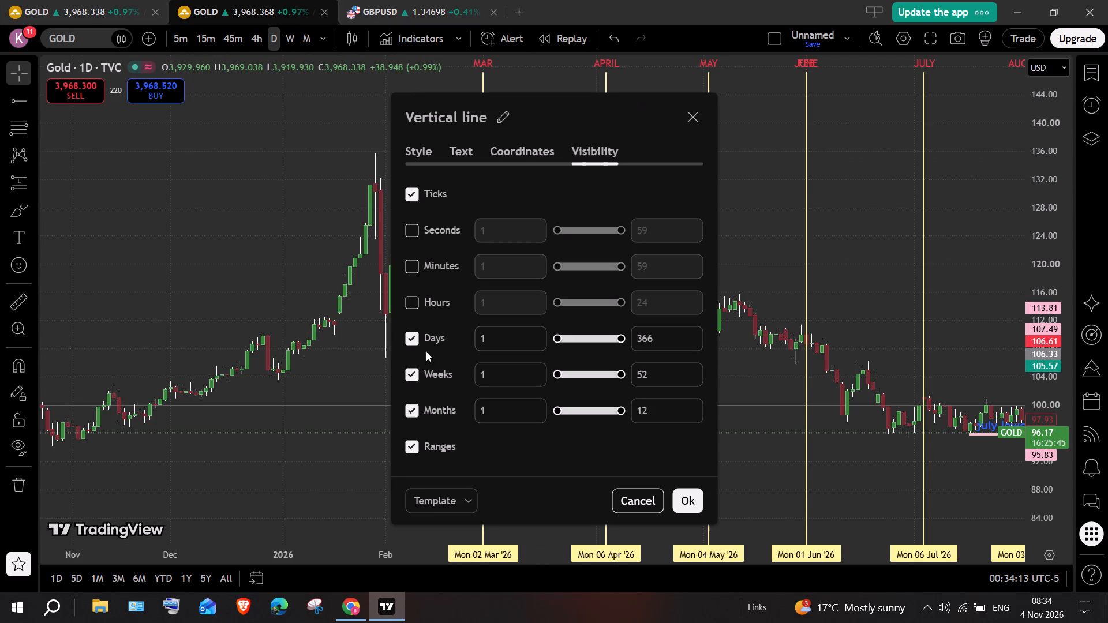
{"action": "left_click", "coordinate": [413, 301]}
{"action": "left_click", "coordinate": [411, 259]}
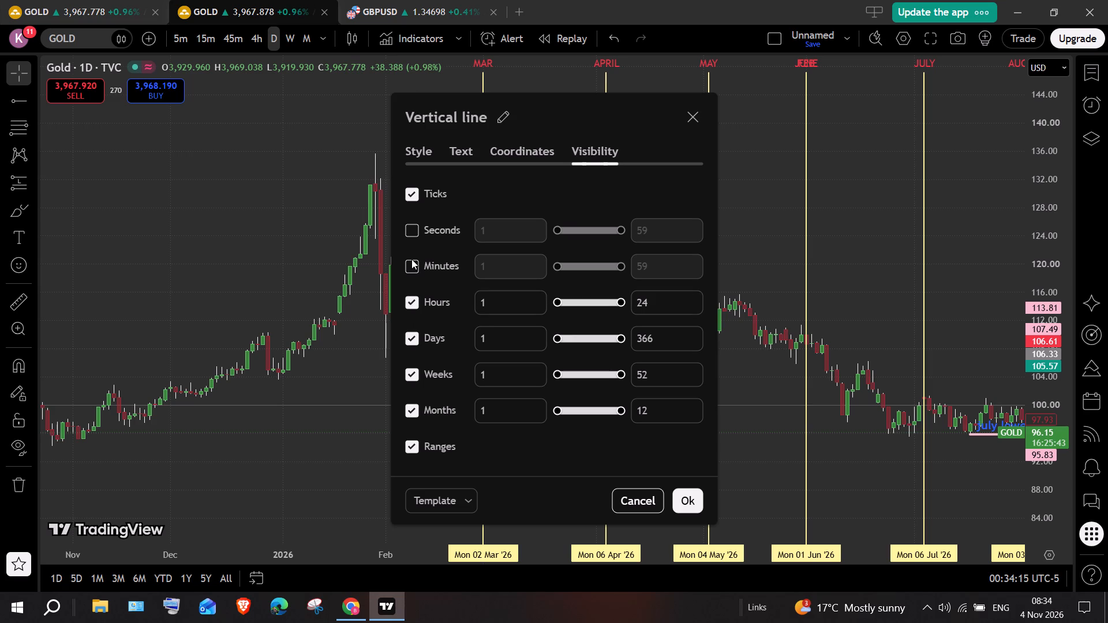
{"action": "left_click", "coordinate": [414, 228]}
{"action": "left_click", "coordinate": [409, 263]}
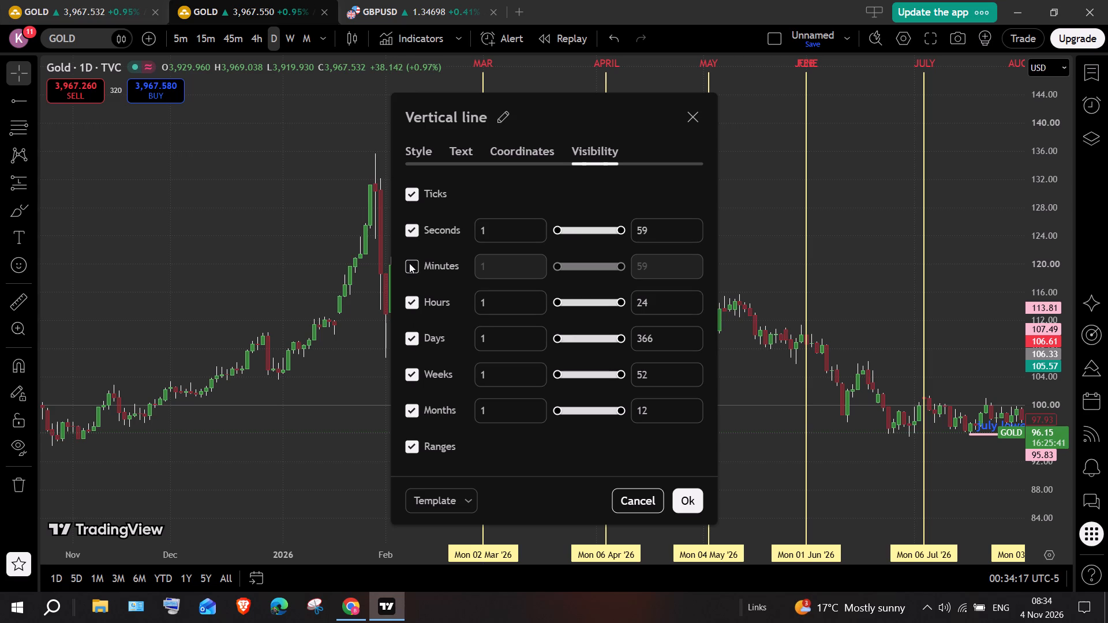
{"action": "left_click", "coordinate": [689, 490]}
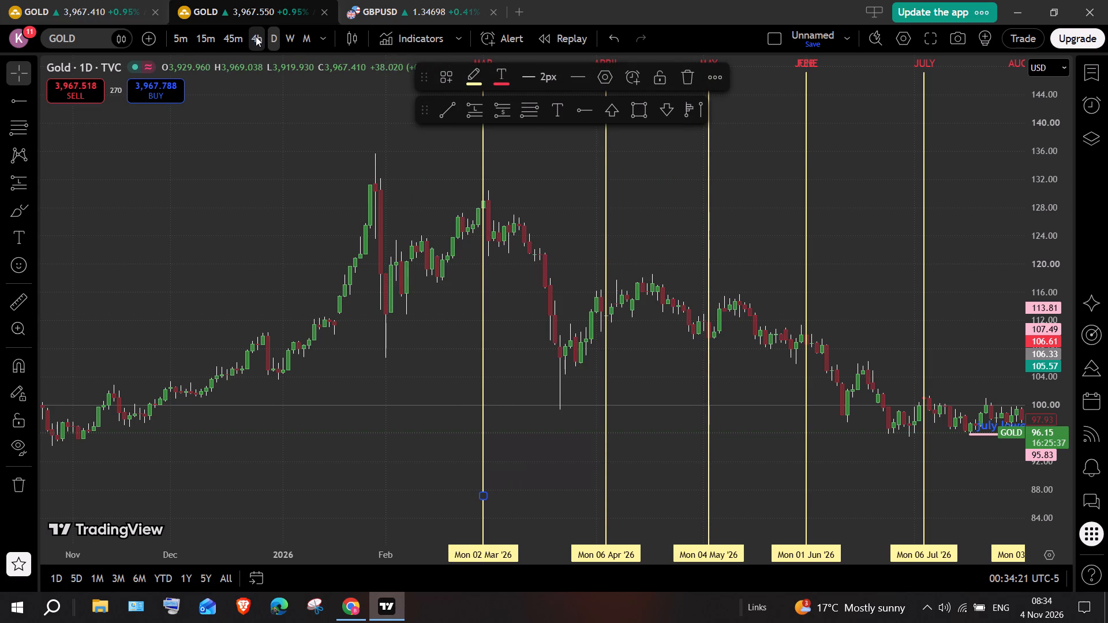
Examine the 2026 daily gold price action from the start of the year to the latest November candles.
{"action": "scroll", "coordinate": [626, 301], "scroll_direction": "left", "scroll_amount": 3}
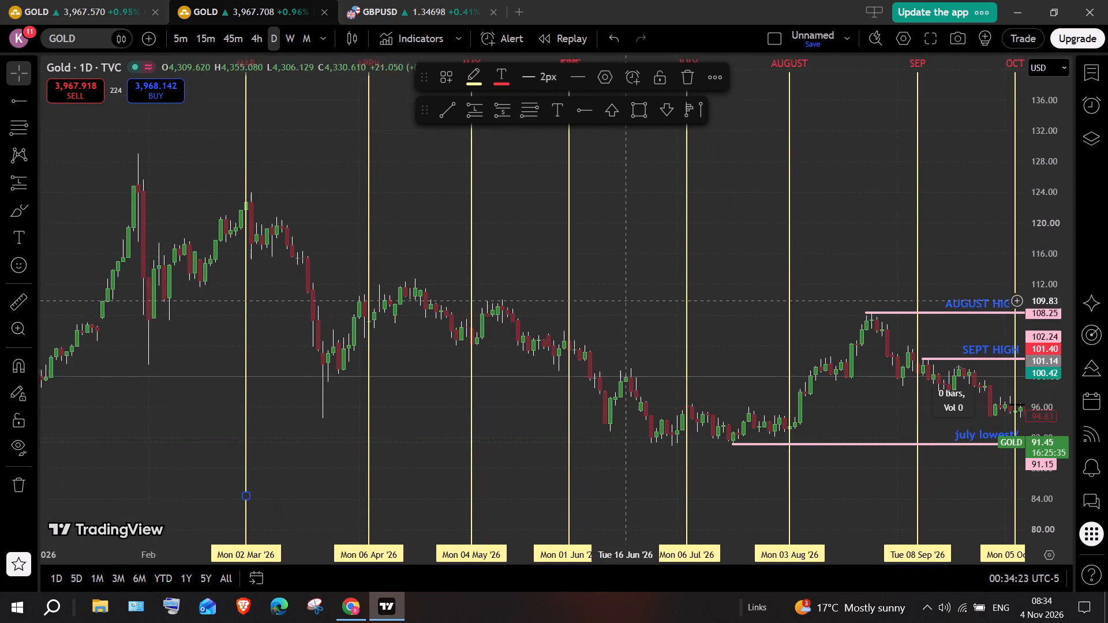
{"action": "scroll", "coordinate": [595, 310], "scroll_direction": "right", "scroll_amount": 2}
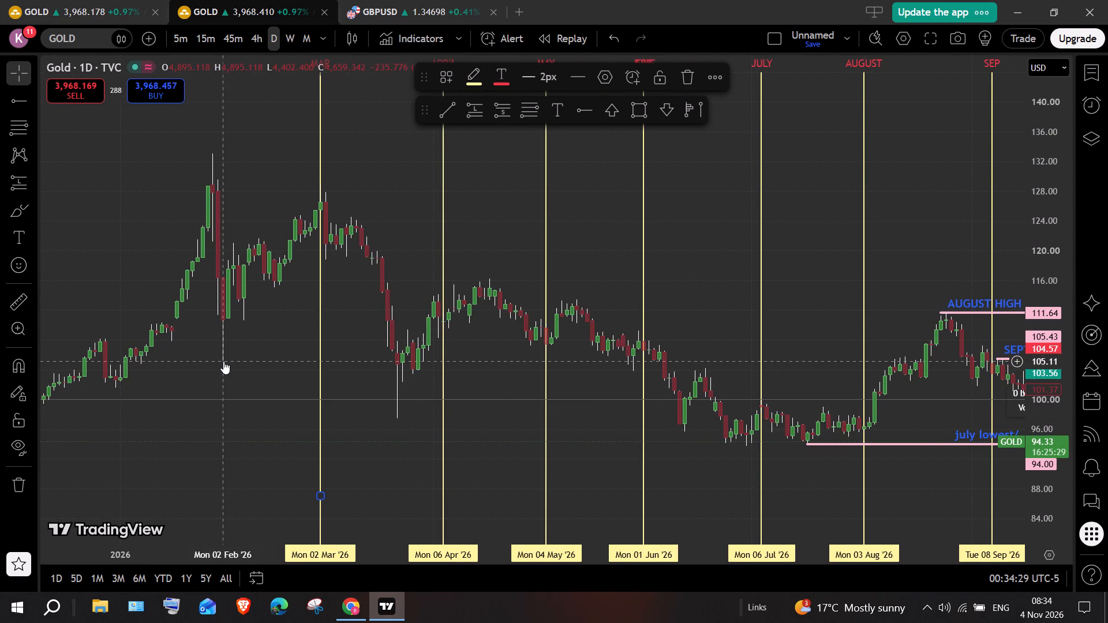
{"action": "scroll", "coordinate": [223, 361], "scroll_direction": "right", "scroll_amount": 2}
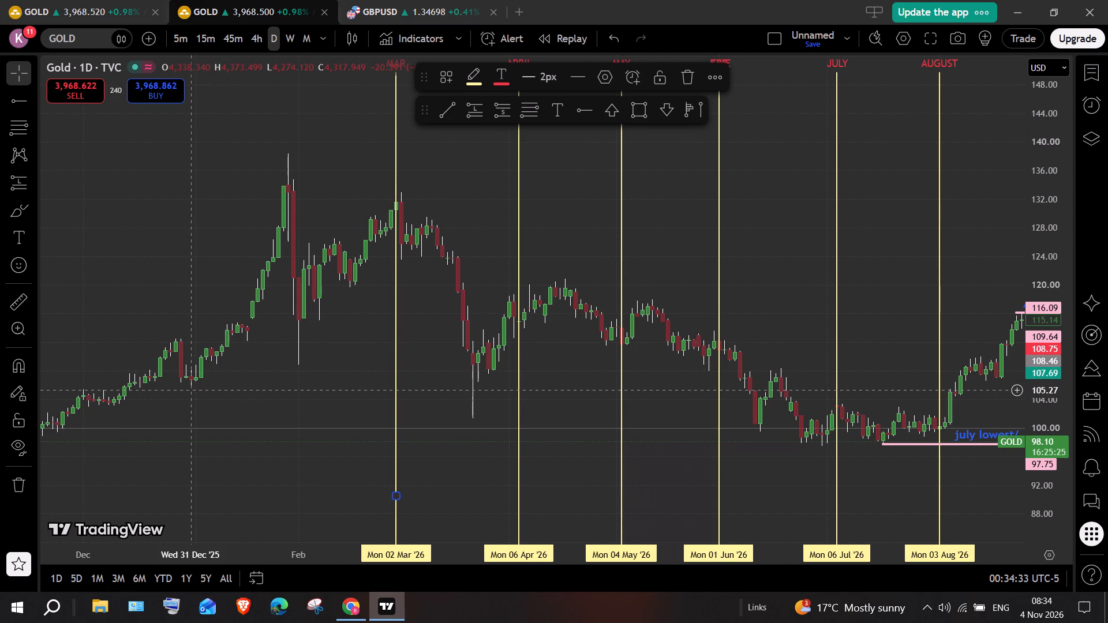
{"action": "scroll", "coordinate": [490, 414], "scroll_direction": "left", "scroll_amount": 2}
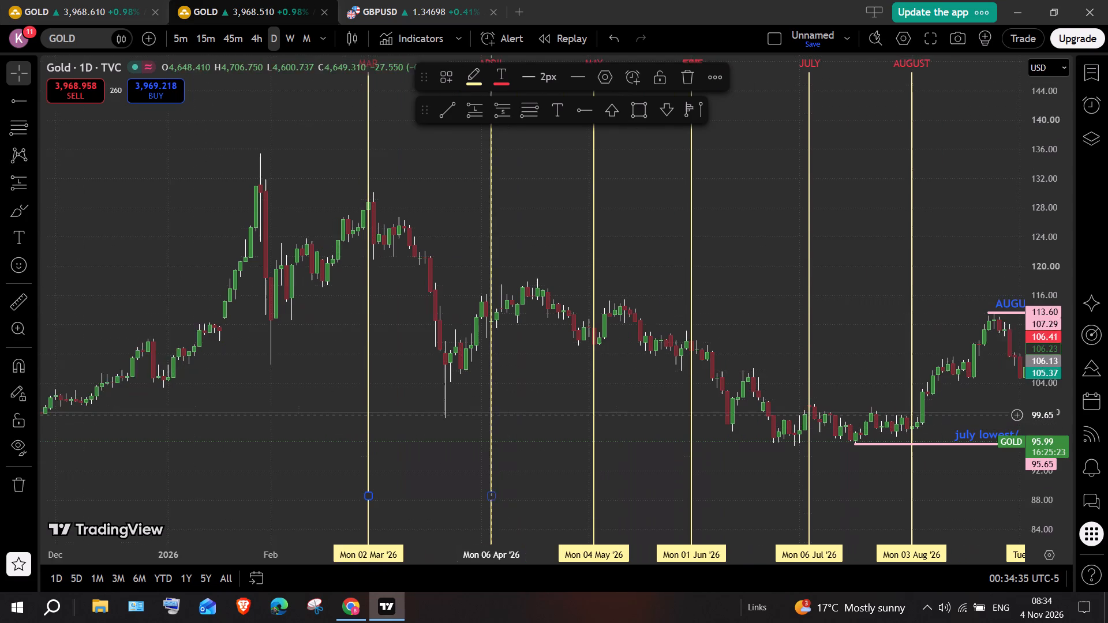
{"action": "scroll", "coordinate": [490, 414], "scroll_direction": "left", "scroll_amount": 4}
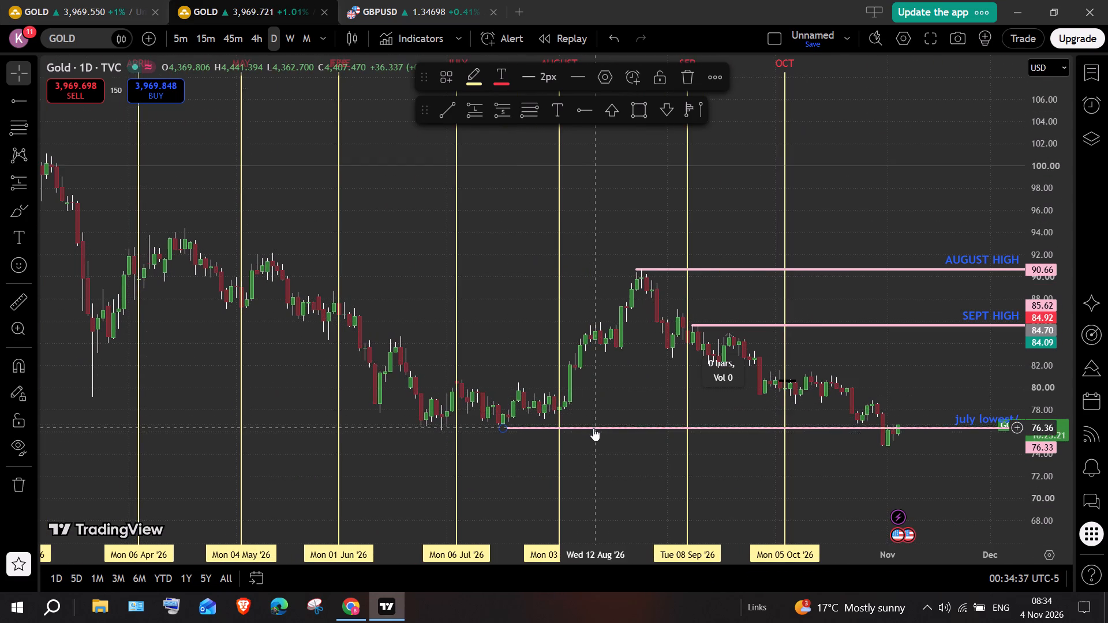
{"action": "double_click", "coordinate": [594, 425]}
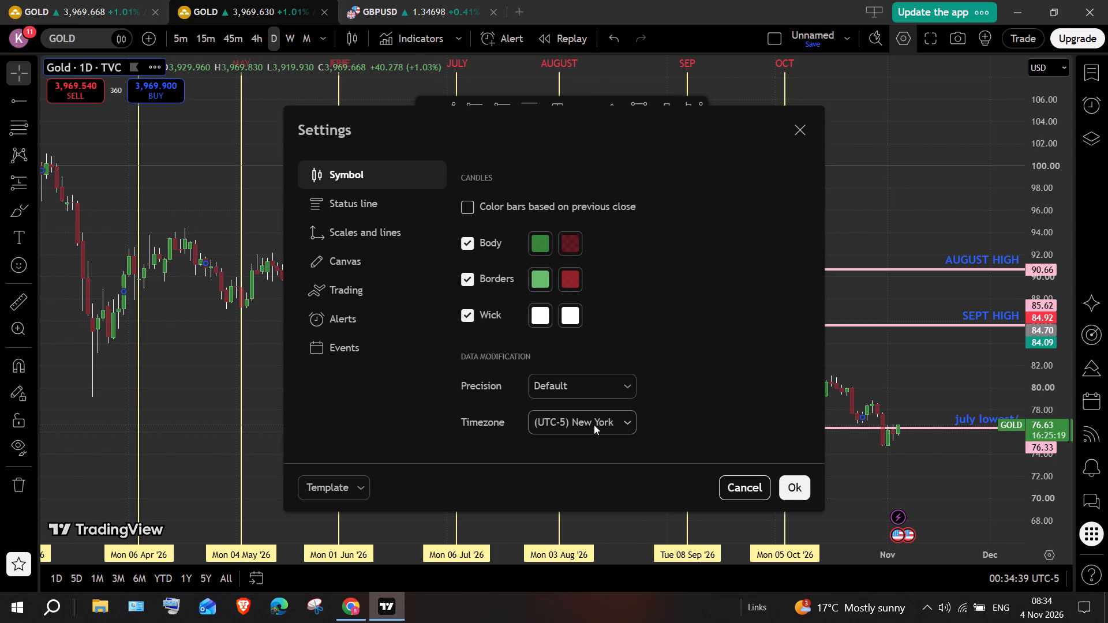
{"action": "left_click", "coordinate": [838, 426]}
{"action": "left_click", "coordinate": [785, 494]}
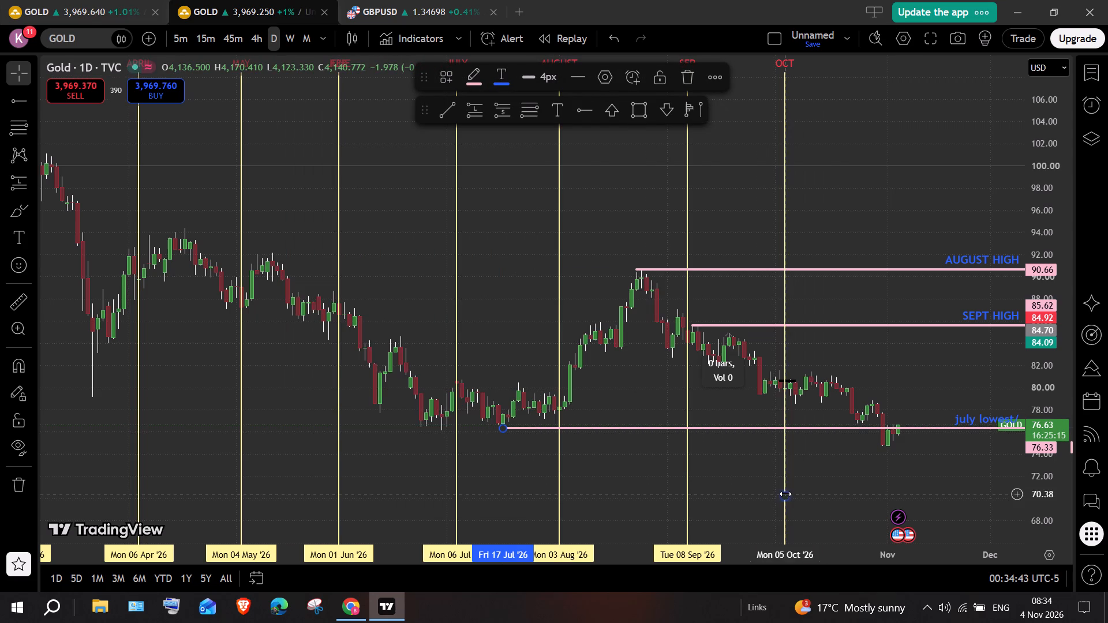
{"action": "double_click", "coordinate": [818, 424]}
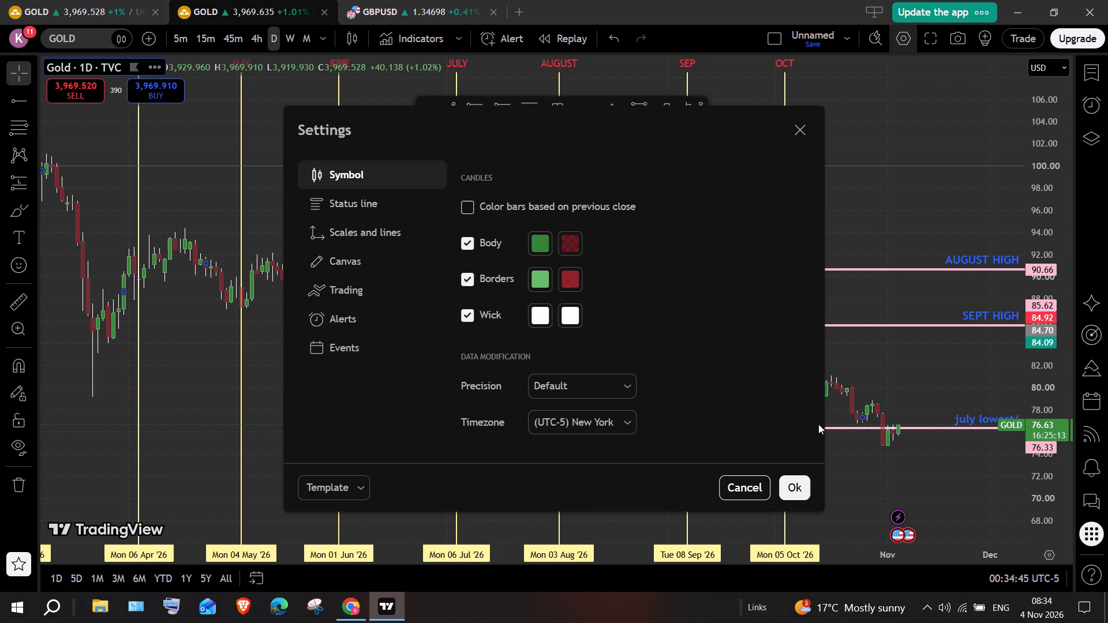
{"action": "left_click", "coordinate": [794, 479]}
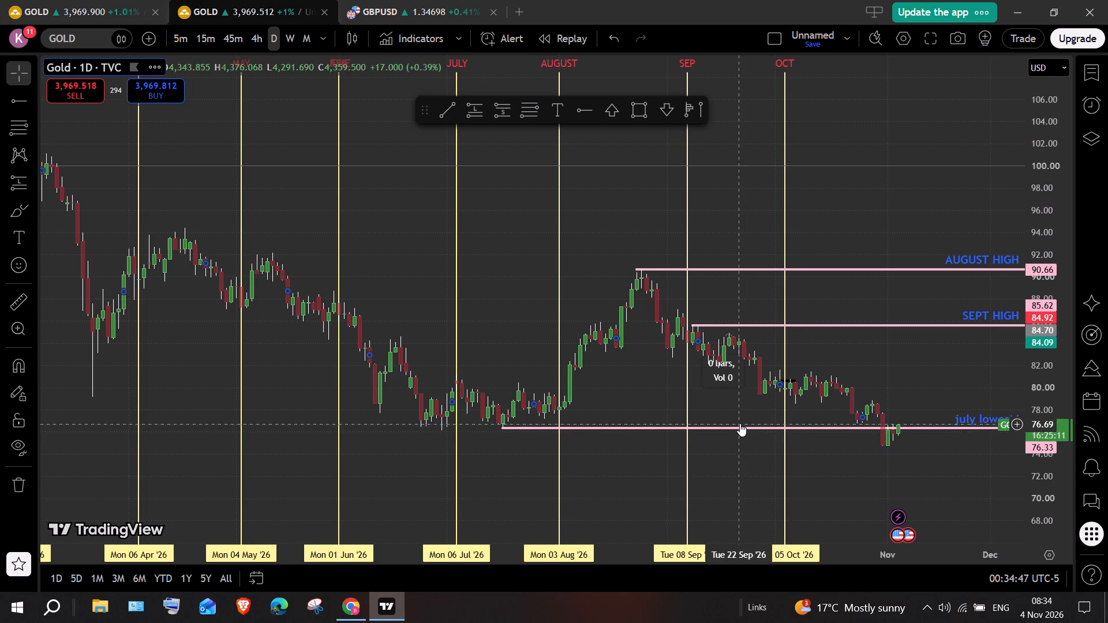
Extend the July-low horizontal ray's label to read "july lowest/2026 current low".
{"action": "double_click", "coordinate": [735, 426]}
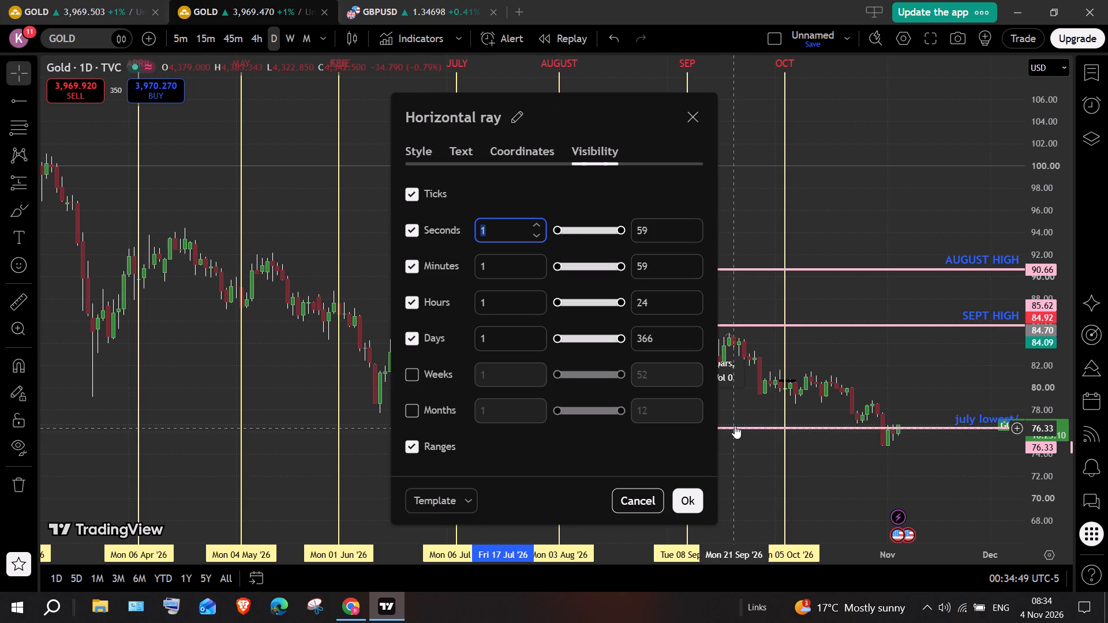
{"action": "left_click", "coordinate": [531, 151]}
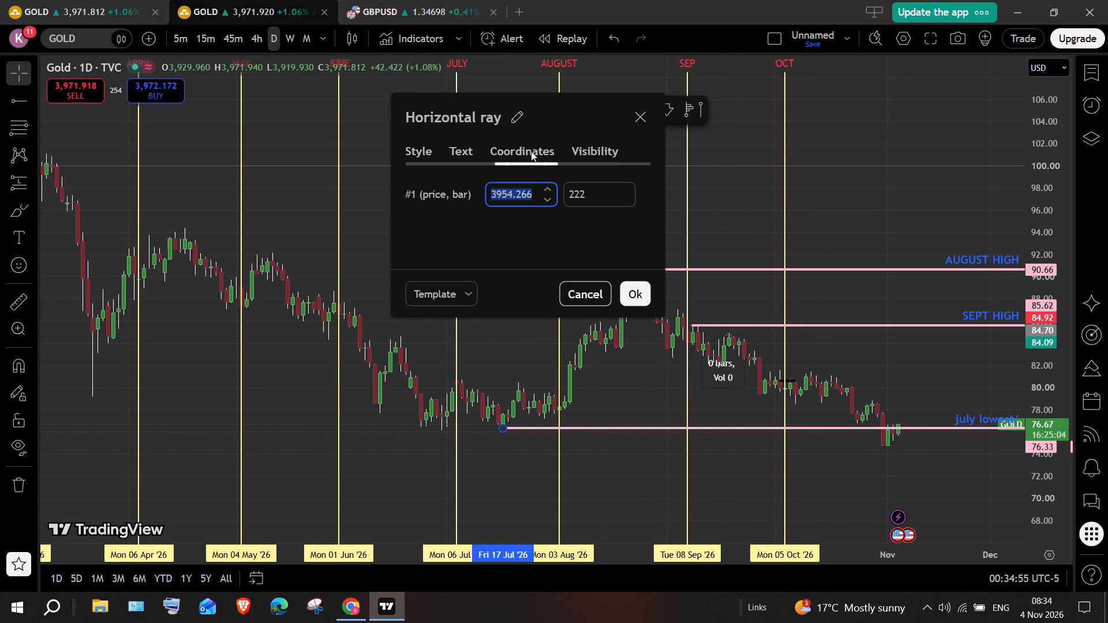
{"action": "left_click", "coordinate": [456, 148]}
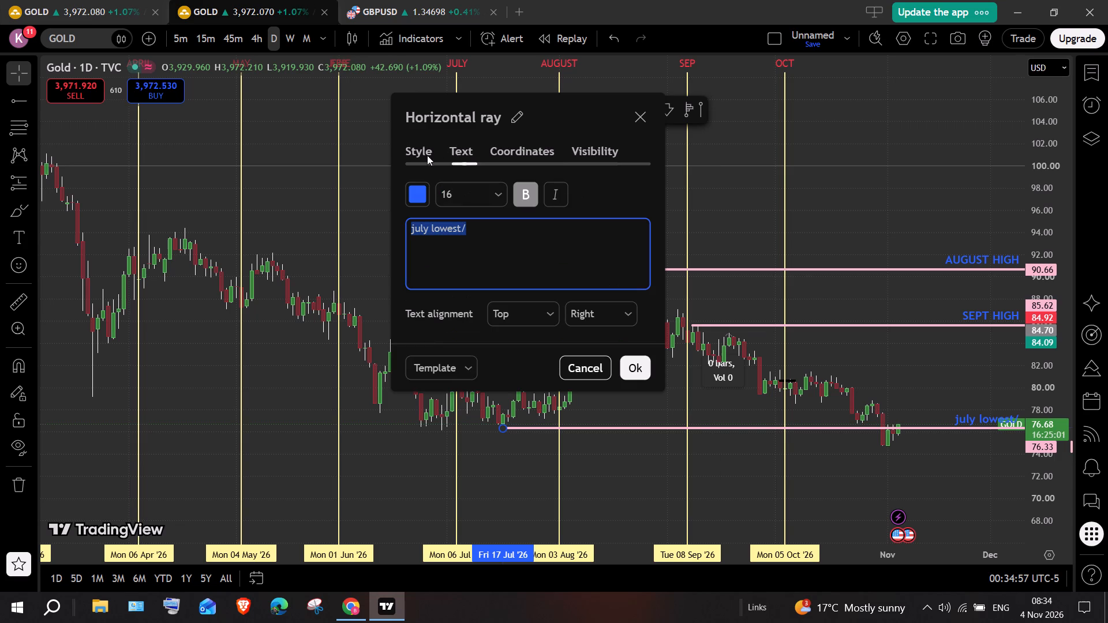
{"action": "left_click", "coordinate": [474, 225]}
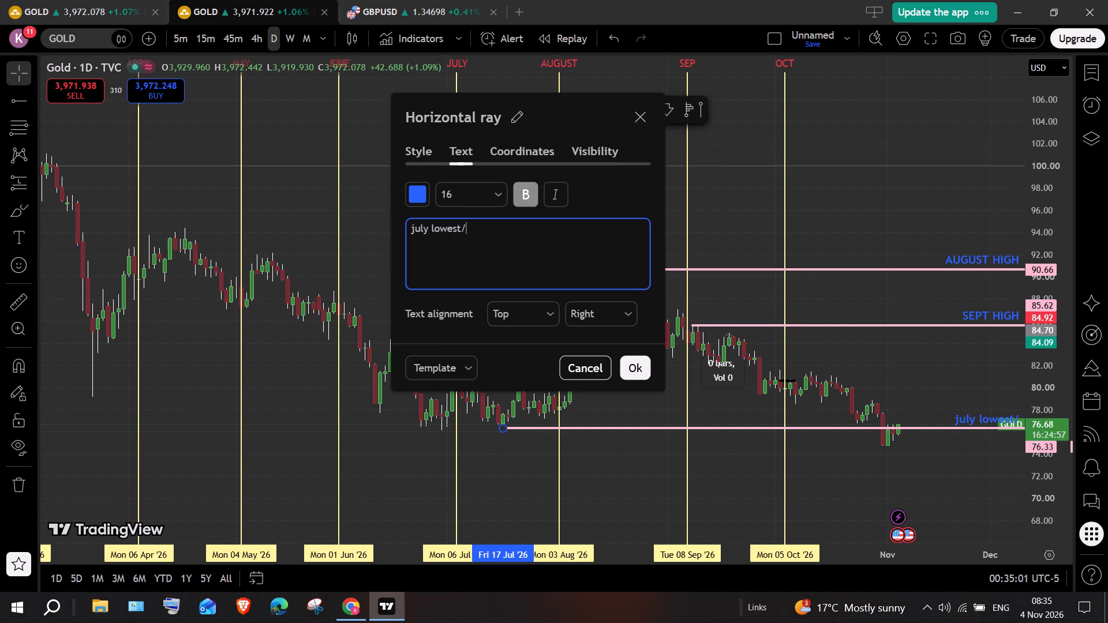
{"action": "type", "text": "202"}
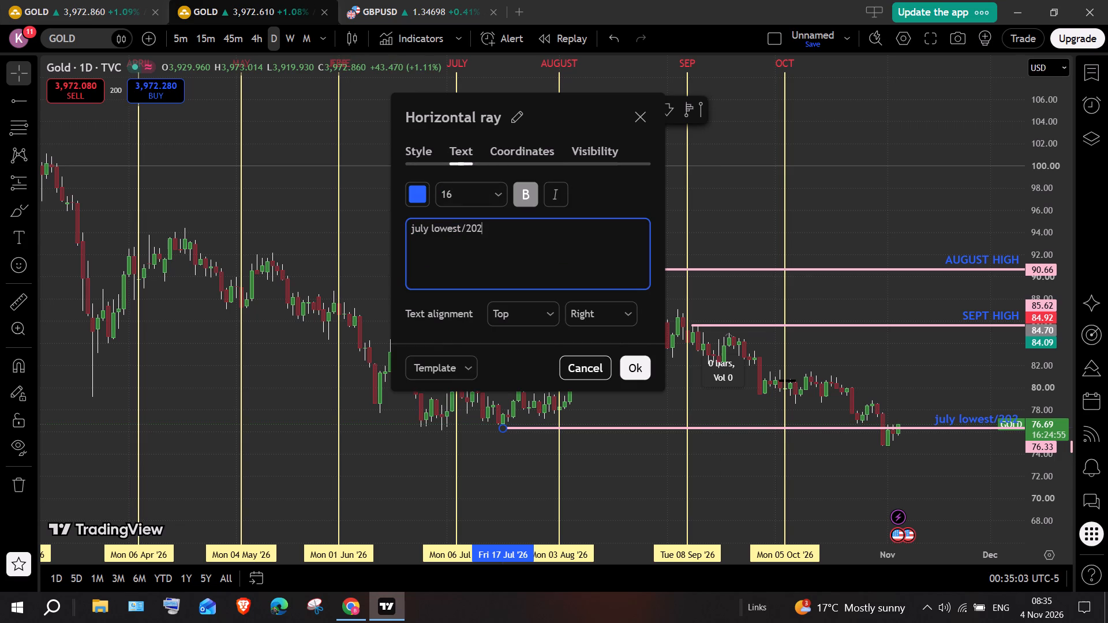
{"action": "type", "text": "6"}
{"action": "key", "text": "space"}
{"action": "type", "text": "current"}
{"action": "key", "text": "space"}
{"action": "type", "text": "lo"}
{"action": "key", "text": "o"}
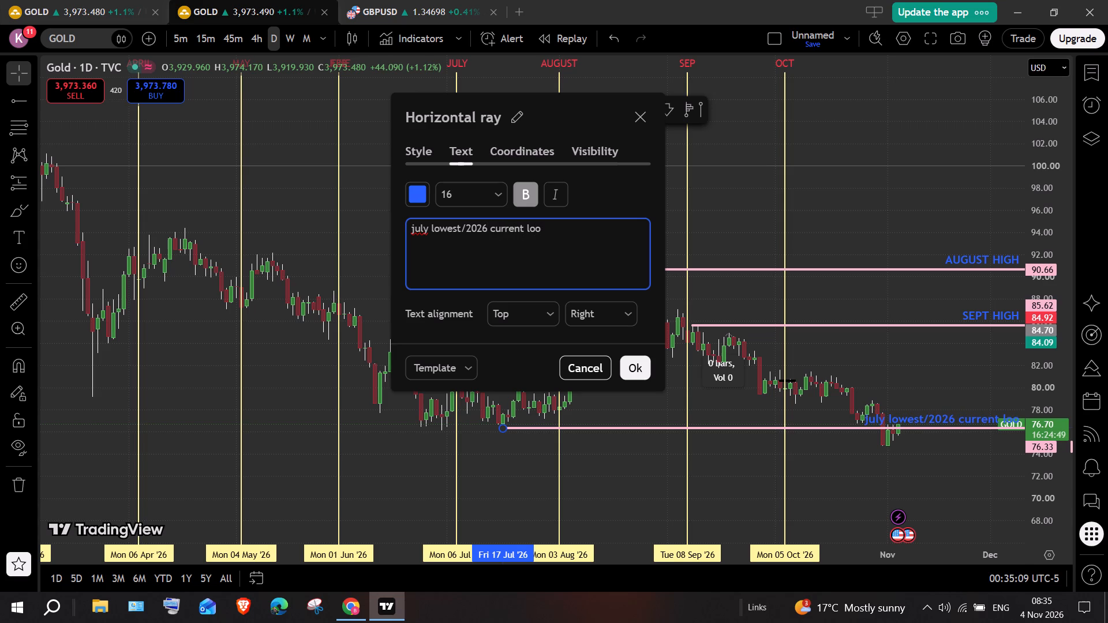
{"action": "key", "text": "BackSpace"}
{"action": "key", "text": "w"}
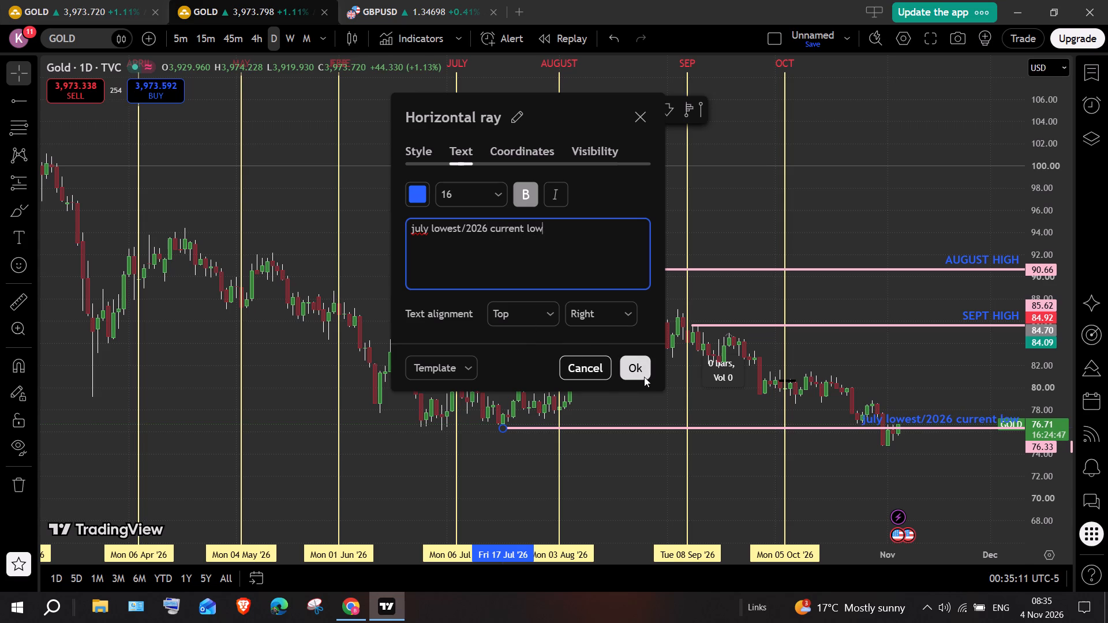
{"action": "left_click", "coordinate": [641, 374]}
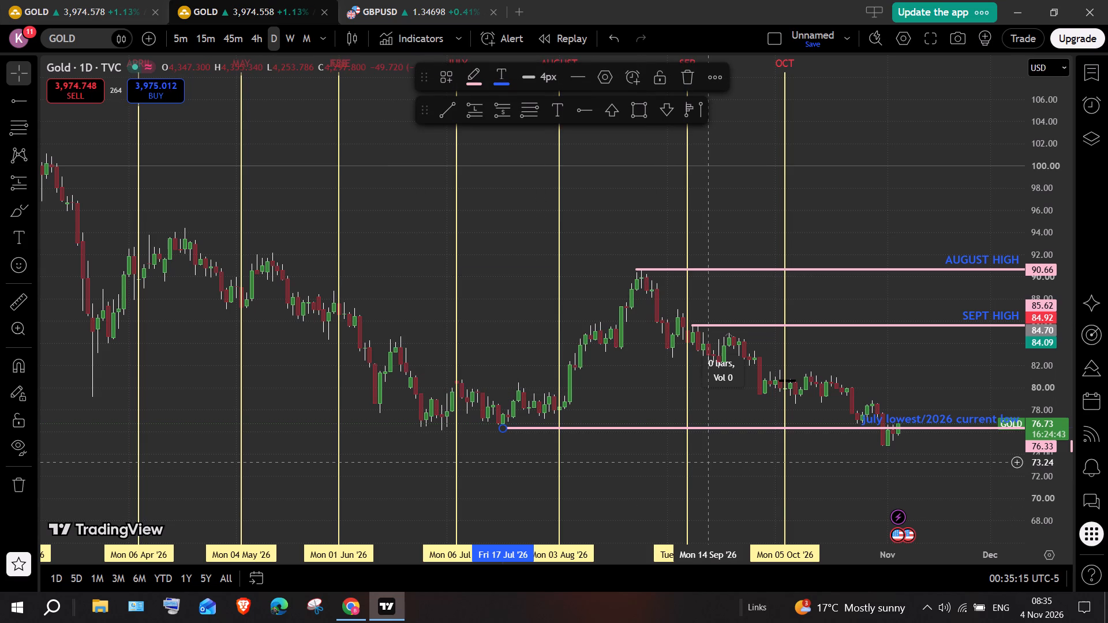
Draw a thin rectangle over the late-October price gap, spanning about 21 Oct 2026 to 28 Jan 2027.
{"action": "scroll", "coordinate": [706, 461], "scroll_direction": "left", "scroll_amount": 2}
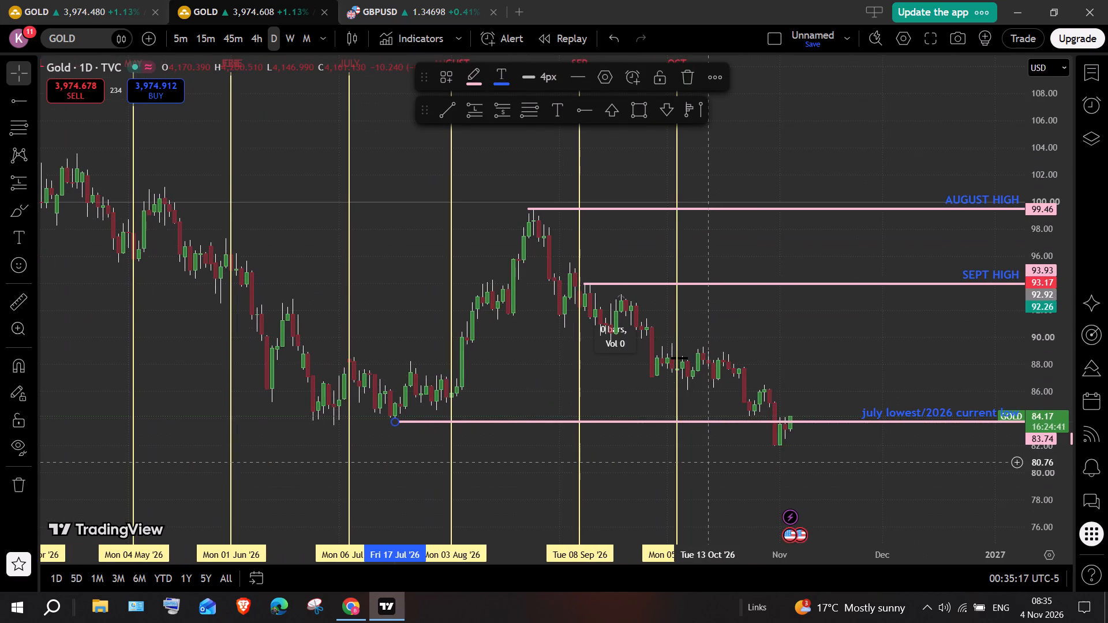
{"action": "scroll", "coordinate": [706, 461], "scroll_direction": "left", "scroll_amount": 4}
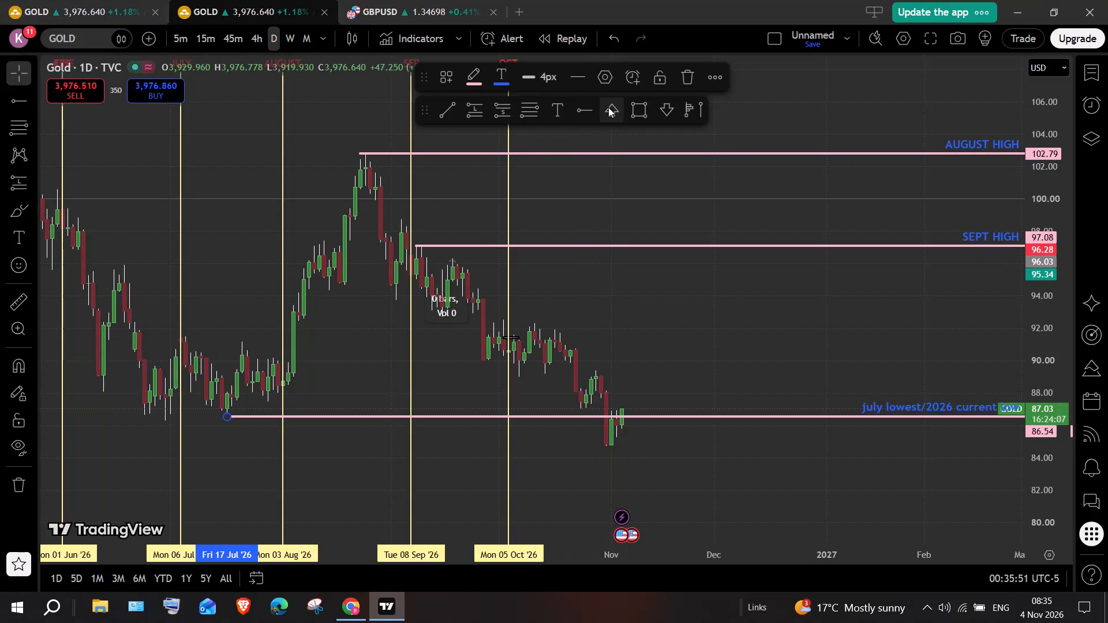
{"action": "left_click", "coordinate": [636, 116]}
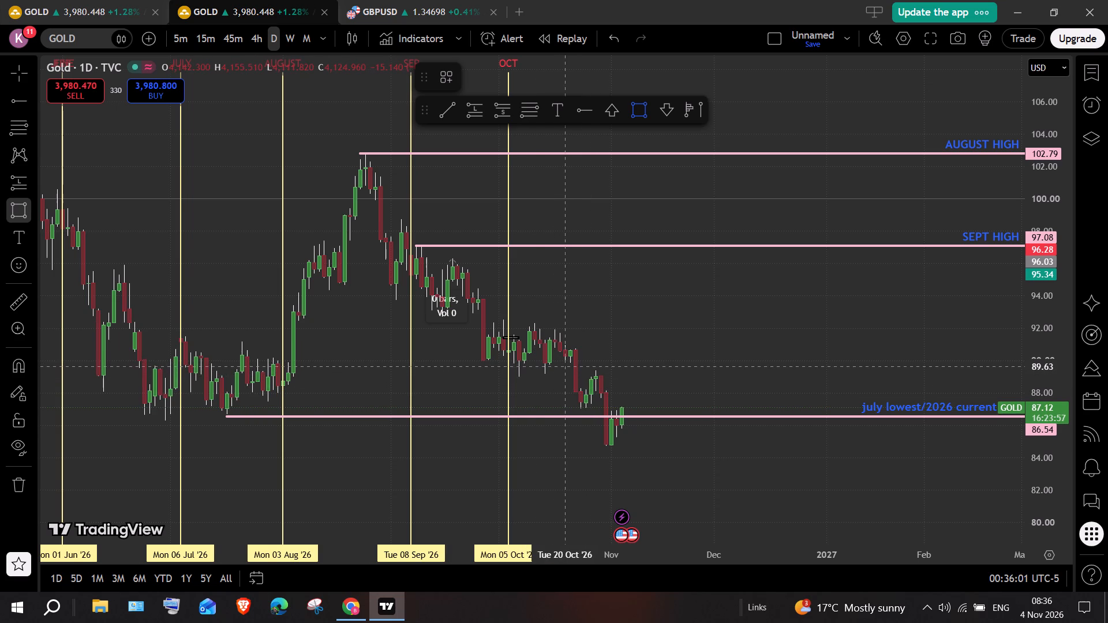
{"action": "left_click_drag", "start_coordinate": [568, 365], "coordinate": [693, 360]}
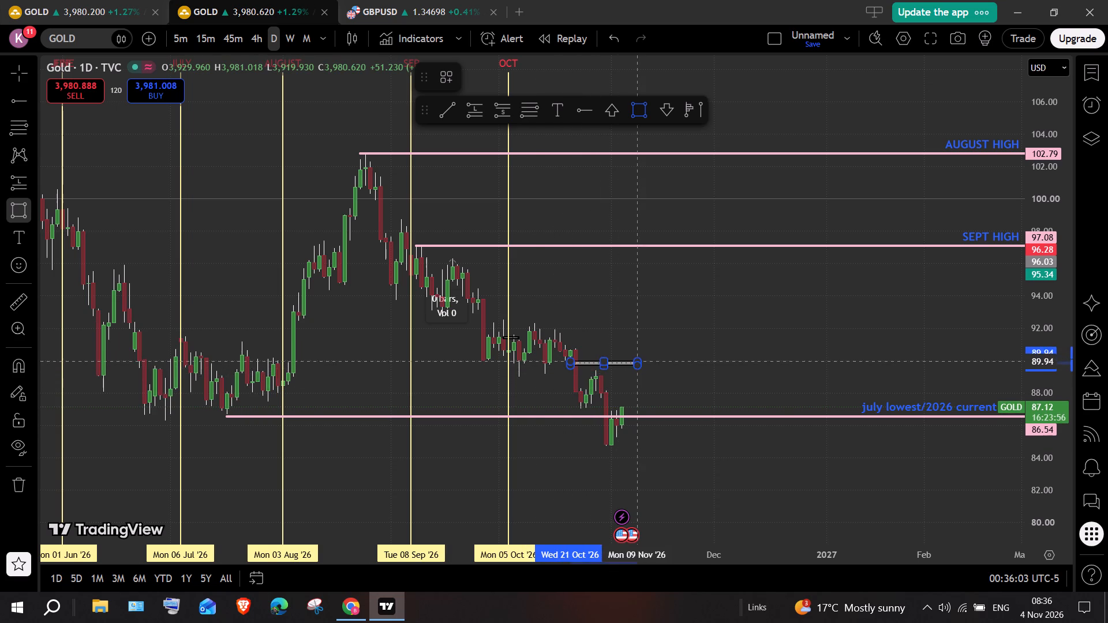
{"action": "left_click_drag", "start_coordinate": [693, 360], "coordinate": [894, 375]}
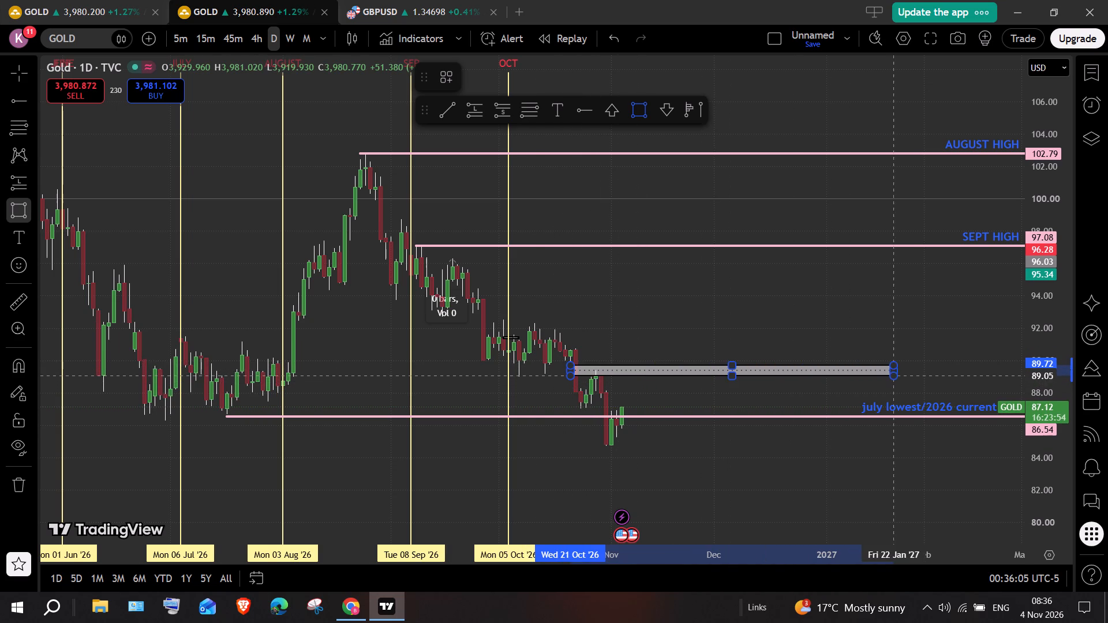
{"action": "left_click_drag", "start_coordinate": [894, 375], "coordinate": [912, 375]}
{"action": "left_click", "coordinate": [912, 375]}
{"action": "left_click", "coordinate": [847, 415]}
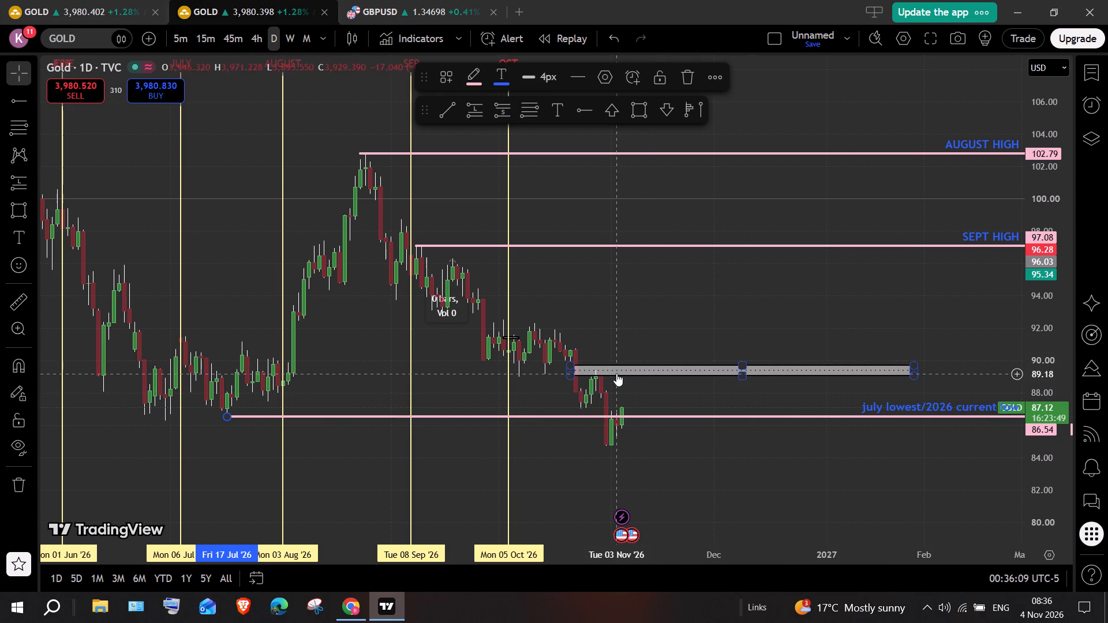
Fit the rectangle to the gap: lower edge at the late-October swing high, upper starting corner at about 20 Oct 2026 by the candle low.
{"action": "left_click", "coordinate": [743, 374]}
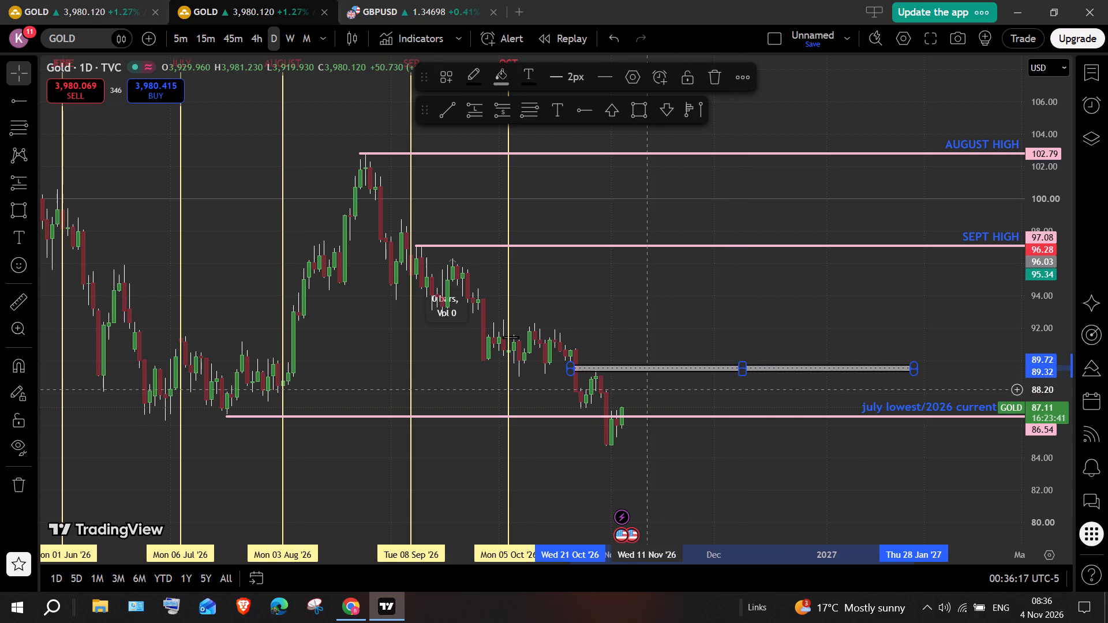
{"action": "scroll", "coordinate": [580, 400], "scroll_direction": "up", "scroll_amount": 1, "text": "ctrl"}
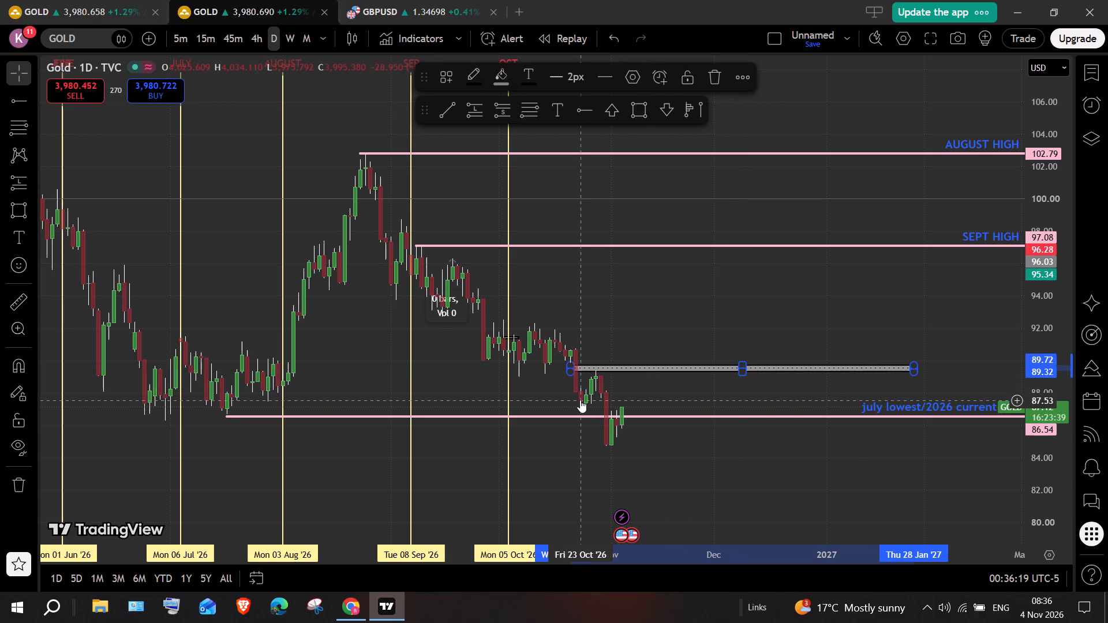
{"action": "scroll", "coordinate": [580, 400], "scroll_direction": "up", "scroll_amount": 12, "text": "ctrl"}
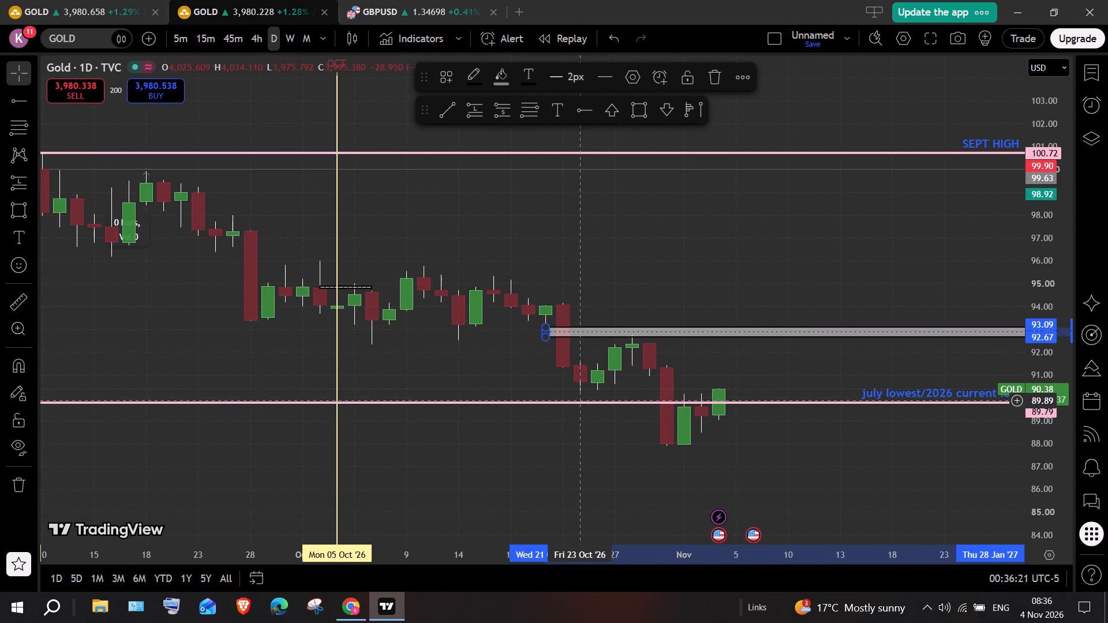
{"action": "scroll", "coordinate": [580, 400], "scroll_direction": "up", "scroll_amount": 2, "text": "ctrl"}
{"action": "left_click", "coordinate": [581, 395]}
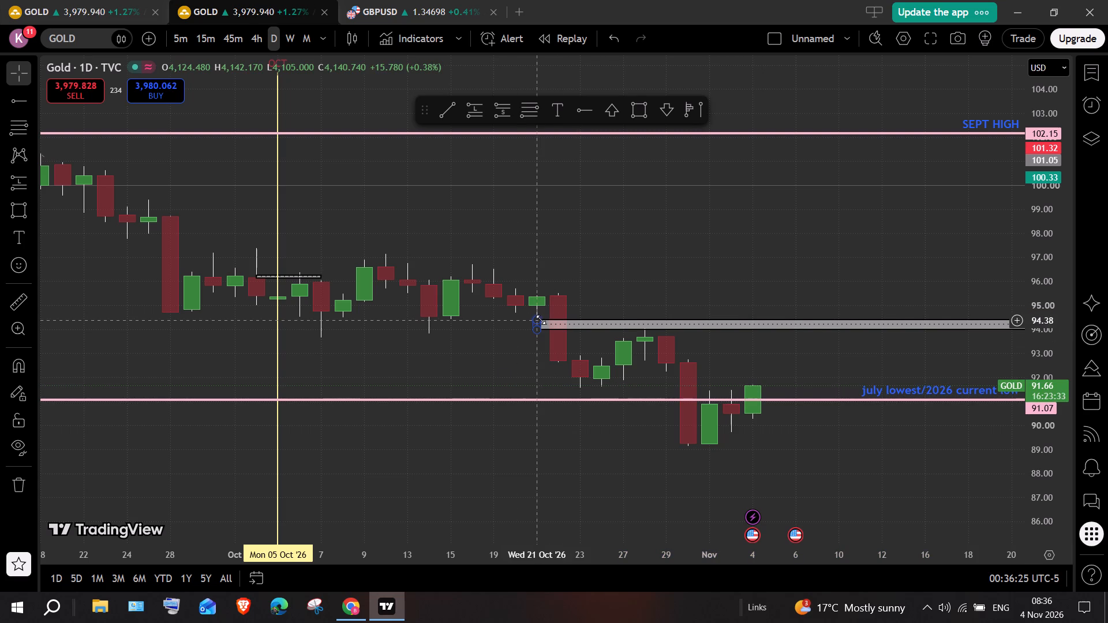
{"action": "left_click_drag", "start_coordinate": [538, 319], "coordinate": [526, 319]}
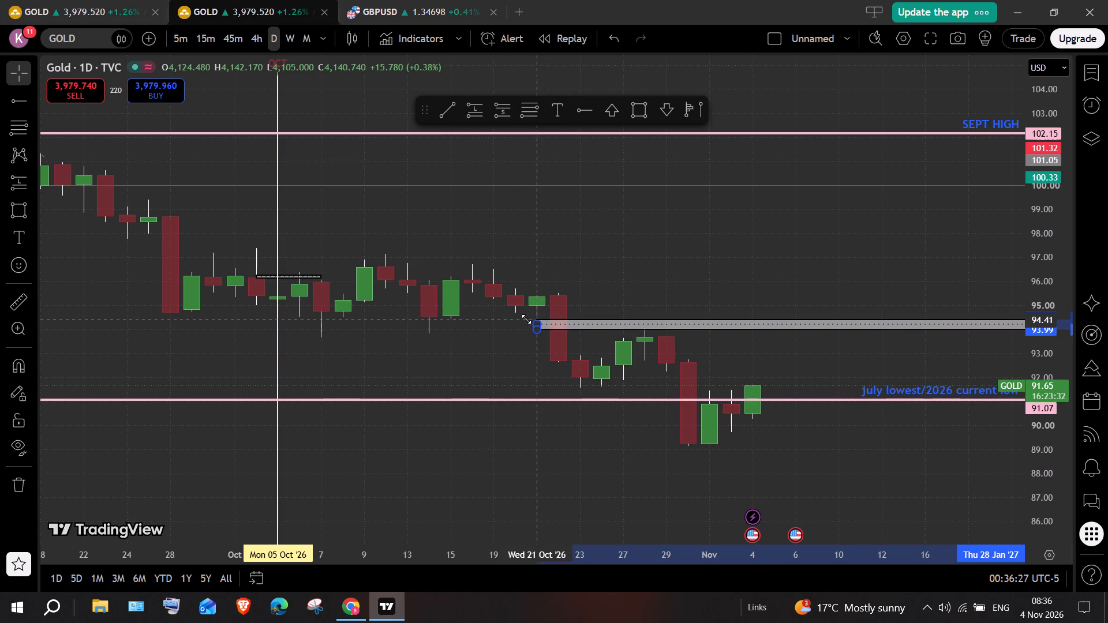
{"action": "left_click_drag", "start_coordinate": [526, 319], "coordinate": [522, 314]}
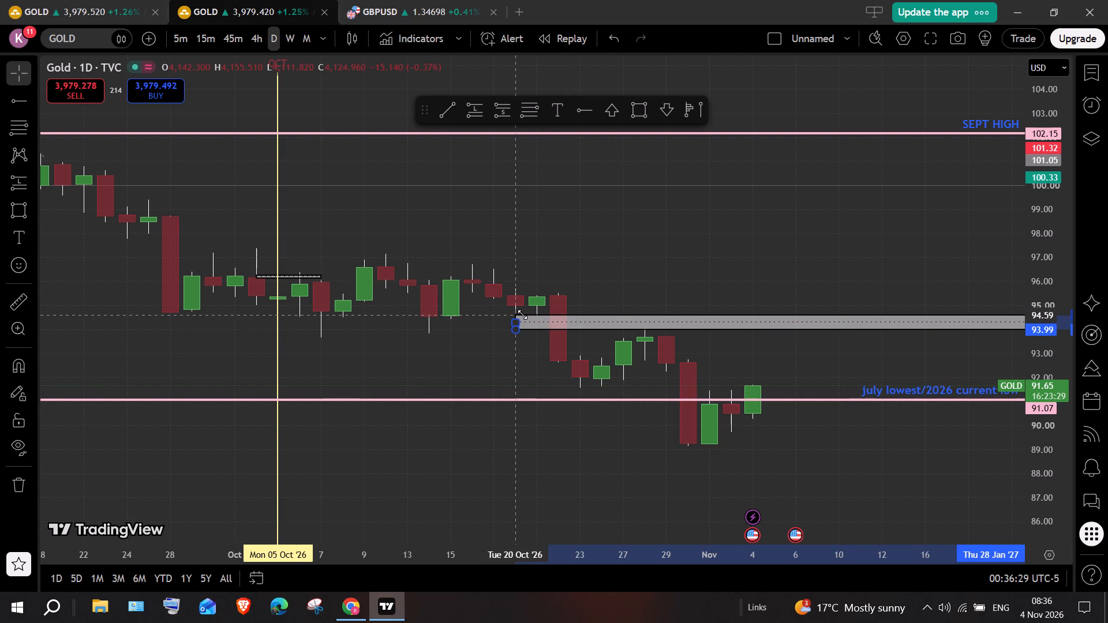
{"action": "left_click_drag", "start_coordinate": [522, 314], "coordinate": [522, 315]}
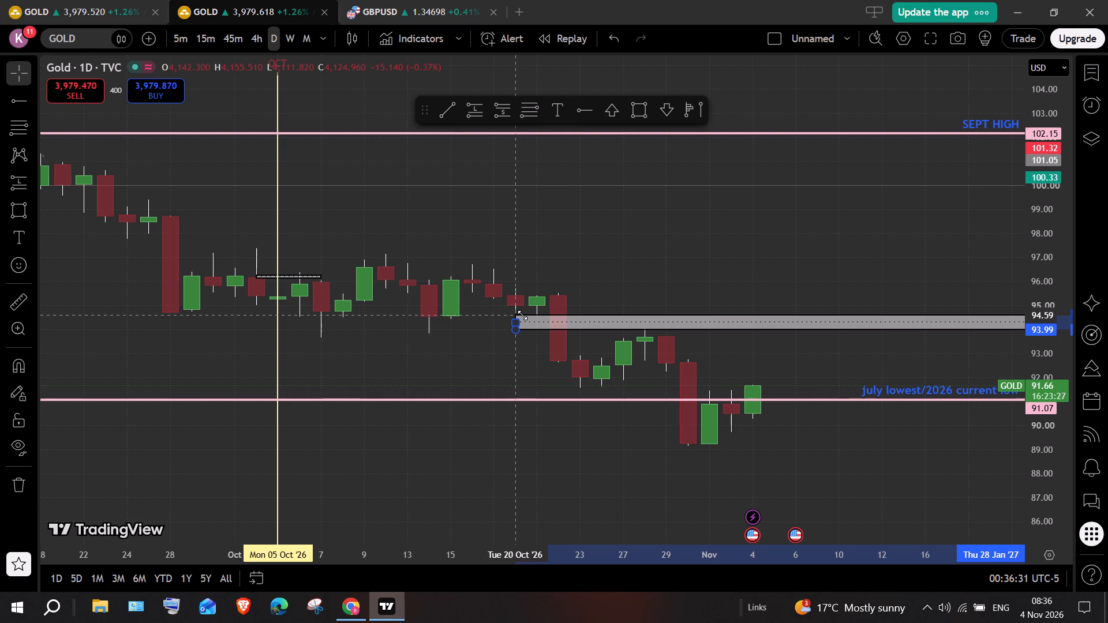
{"action": "left_click_drag", "start_coordinate": [522, 315], "coordinate": [522, 315]}
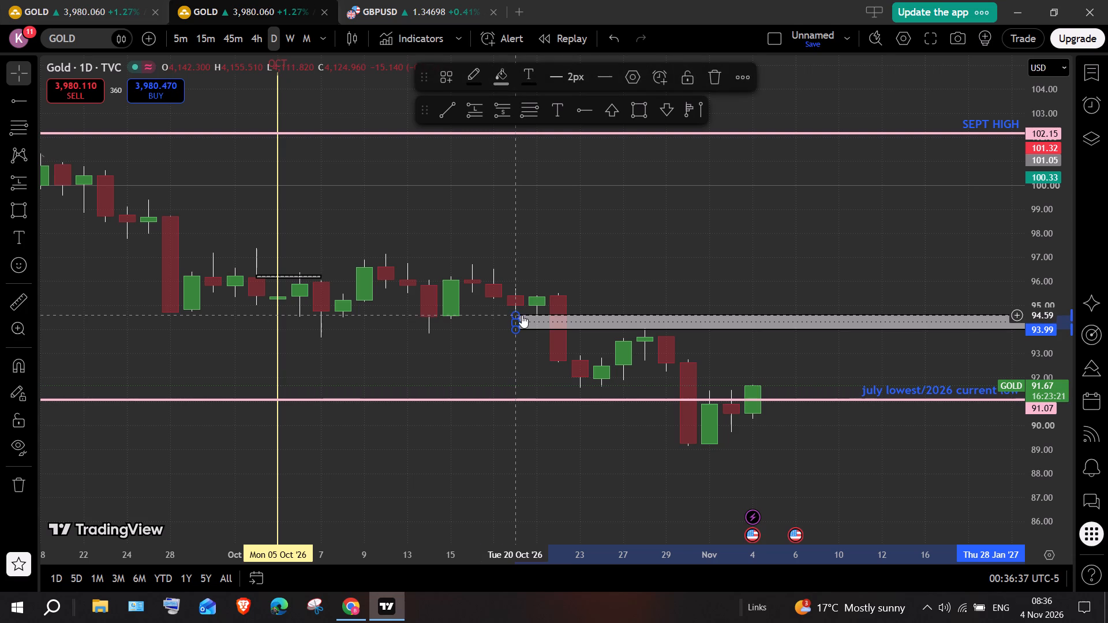
{"action": "left_click", "coordinate": [772, 378]}
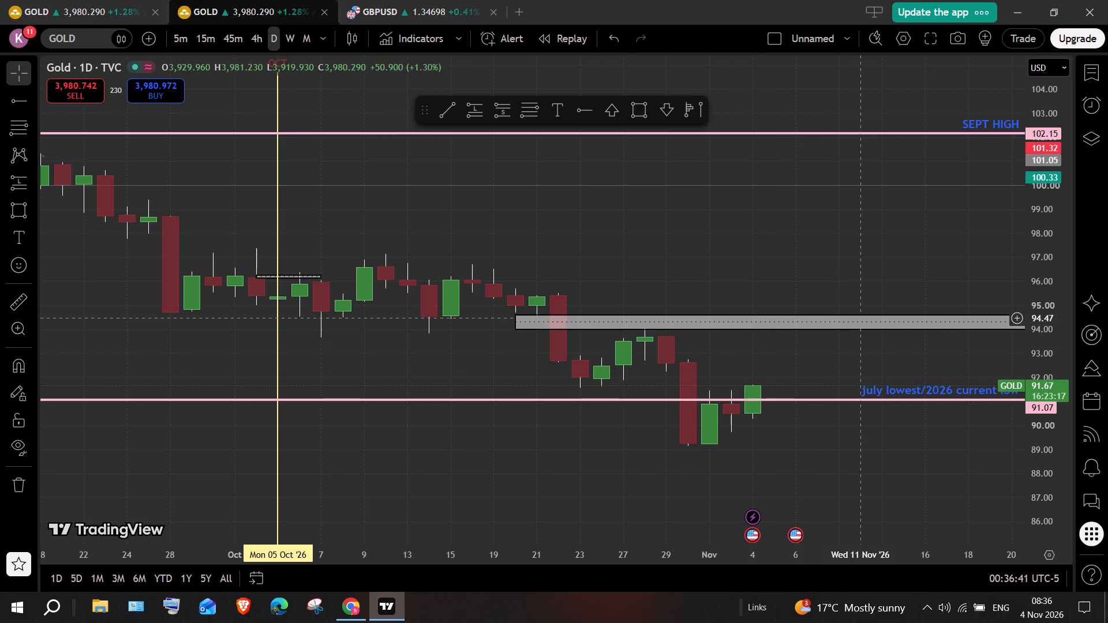
Label the late-October gap rectangle "FVG" and review its style and timeframe visibility settings.
{"action": "scroll", "coordinate": [868, 317], "scroll_direction": "down", "scroll_amount": 1, "text": "ctrl"}
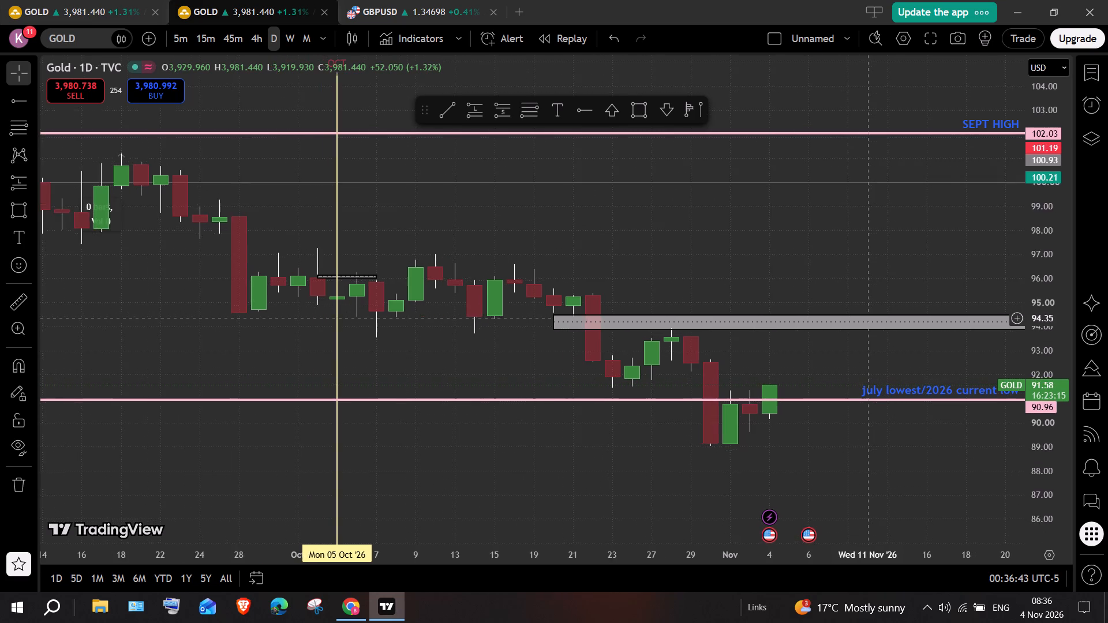
{"action": "scroll", "coordinate": [868, 317], "scroll_direction": "down", "scroll_amount": 12, "text": "ctrl"}
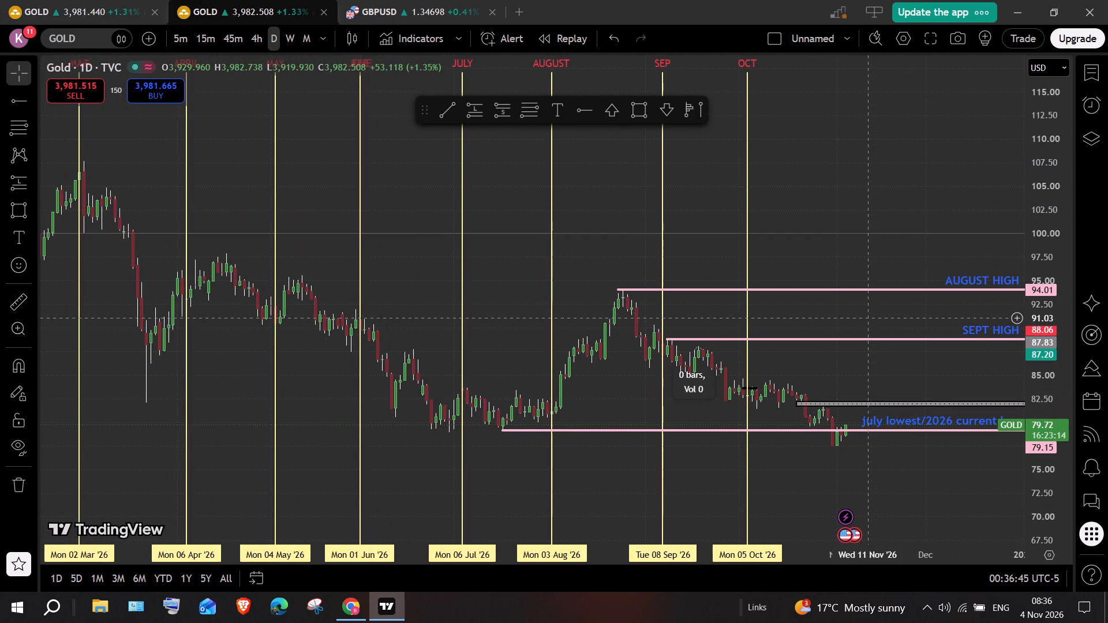
{"action": "double_click", "coordinate": [911, 401]}
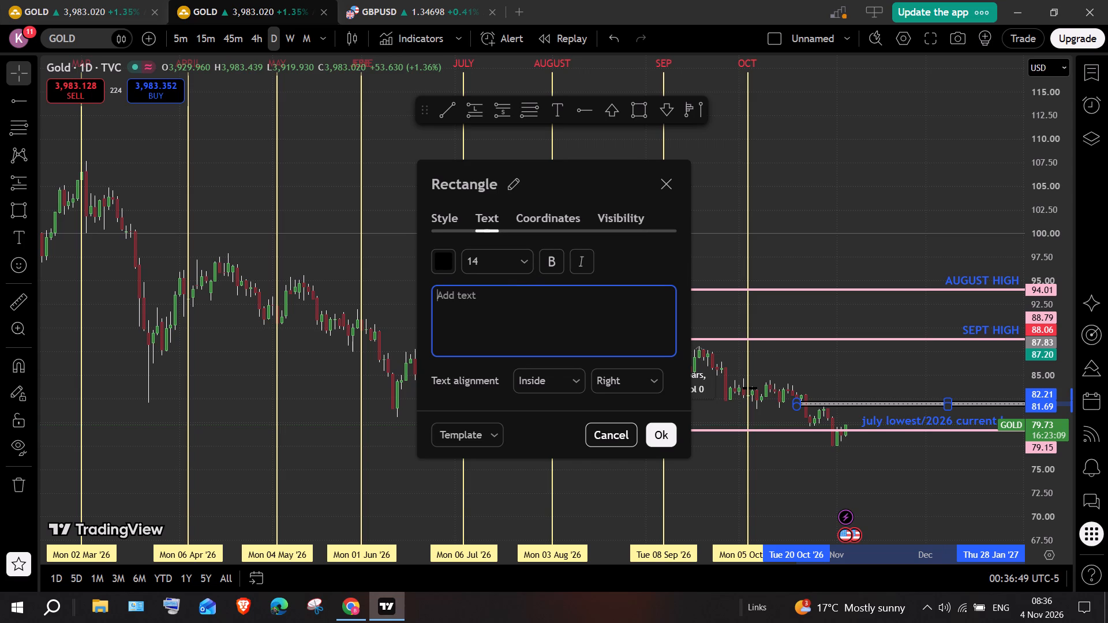
{"action": "type", "text": "FVG"}
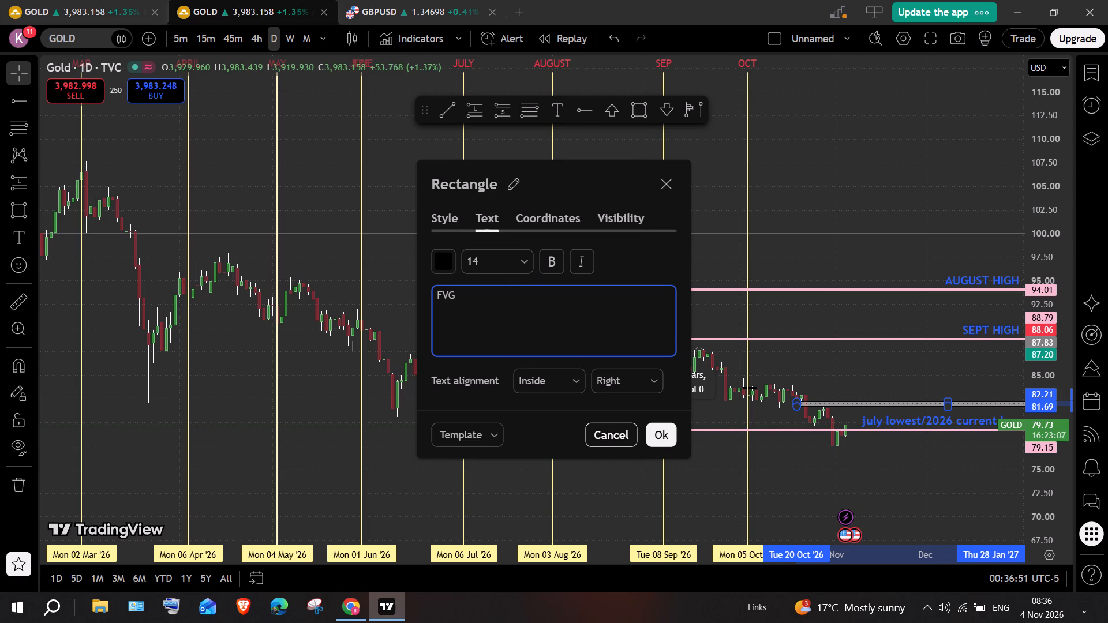
{"action": "left_click", "coordinate": [451, 223]}
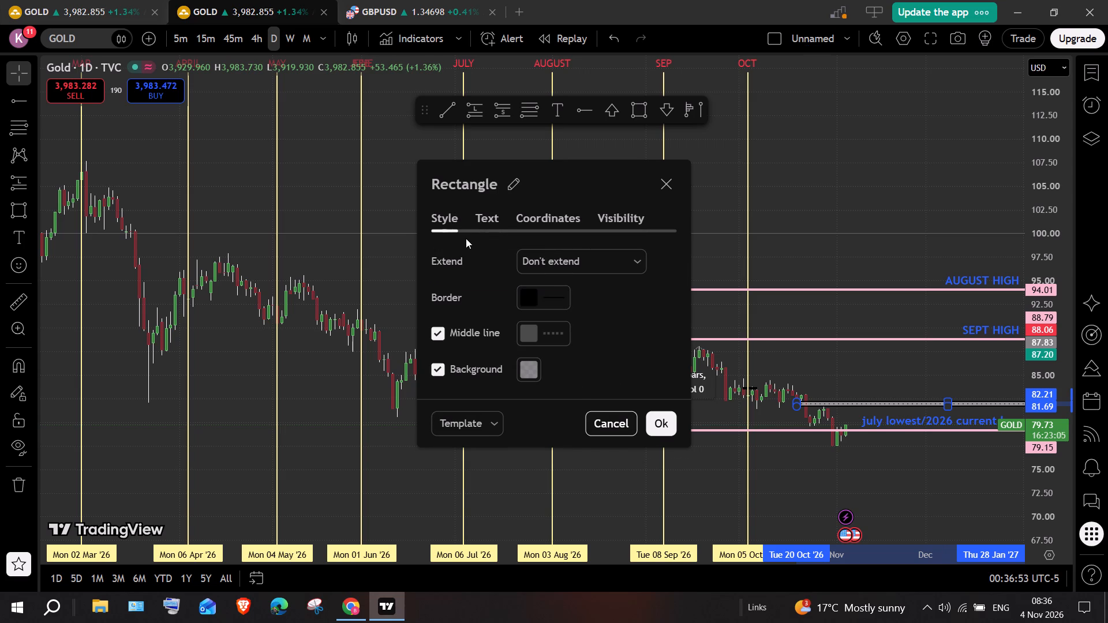
{"action": "left_click", "coordinate": [617, 223]}
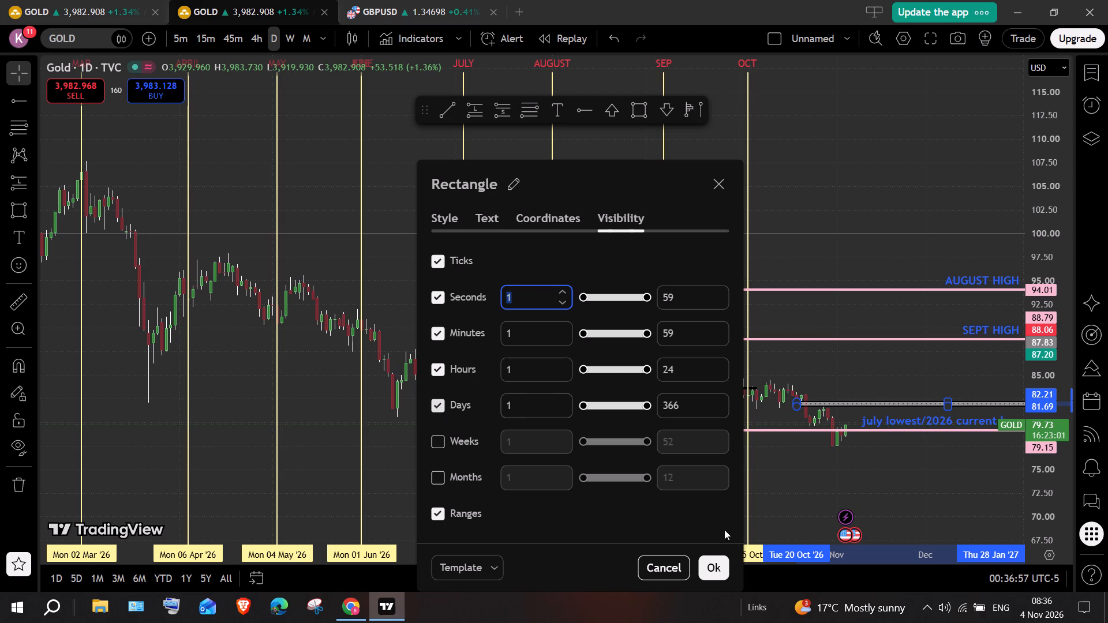
{"action": "left_click", "coordinate": [718, 564]}
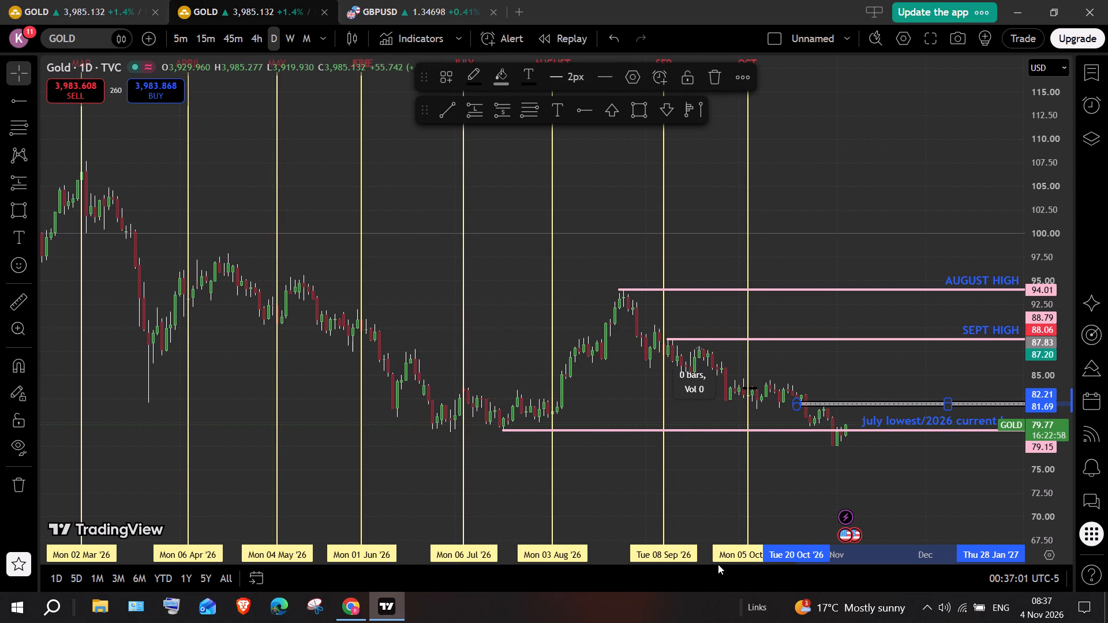
Extend the gap rectangle's label to read "BUYSIDE FVG".
{"action": "double_click", "coordinate": [854, 400]}
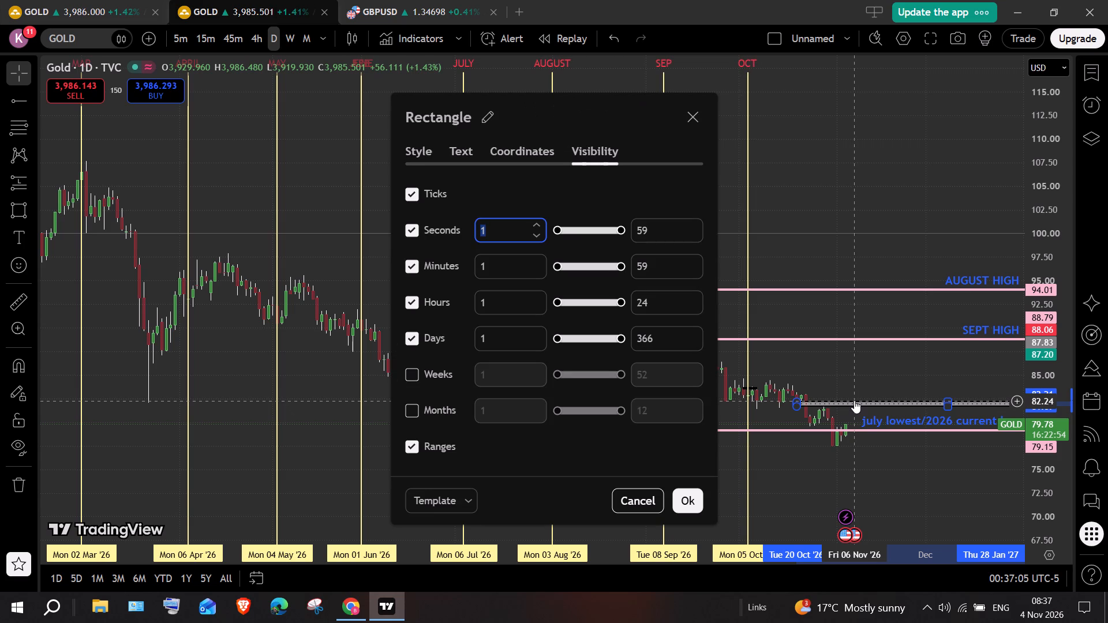
{"action": "left_click", "coordinate": [688, 494]}
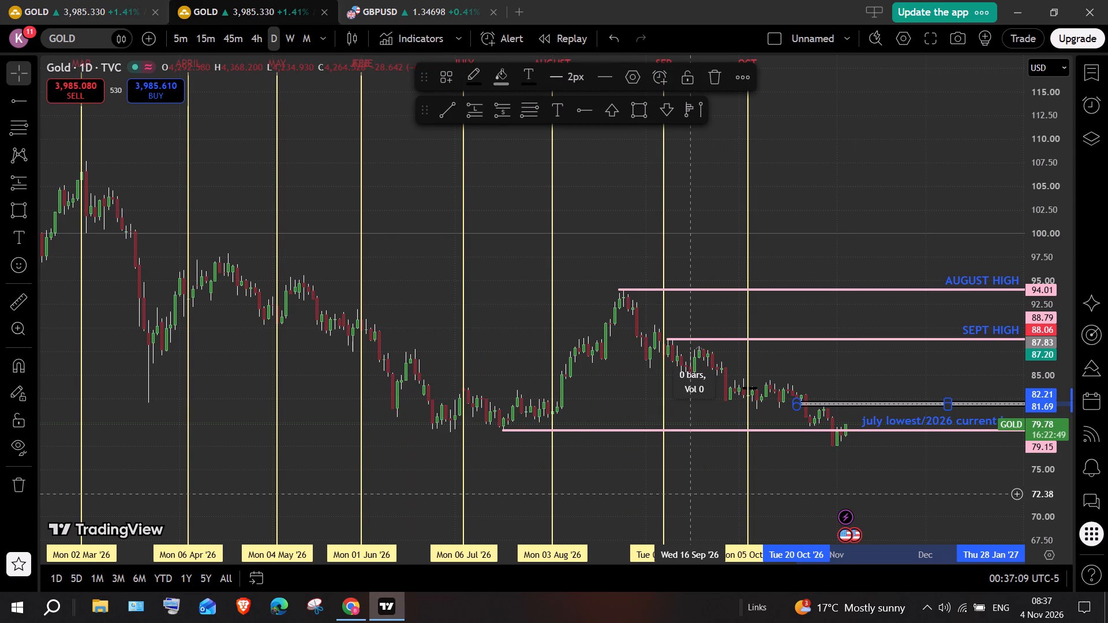
{"action": "double_click", "coordinate": [936, 403]}
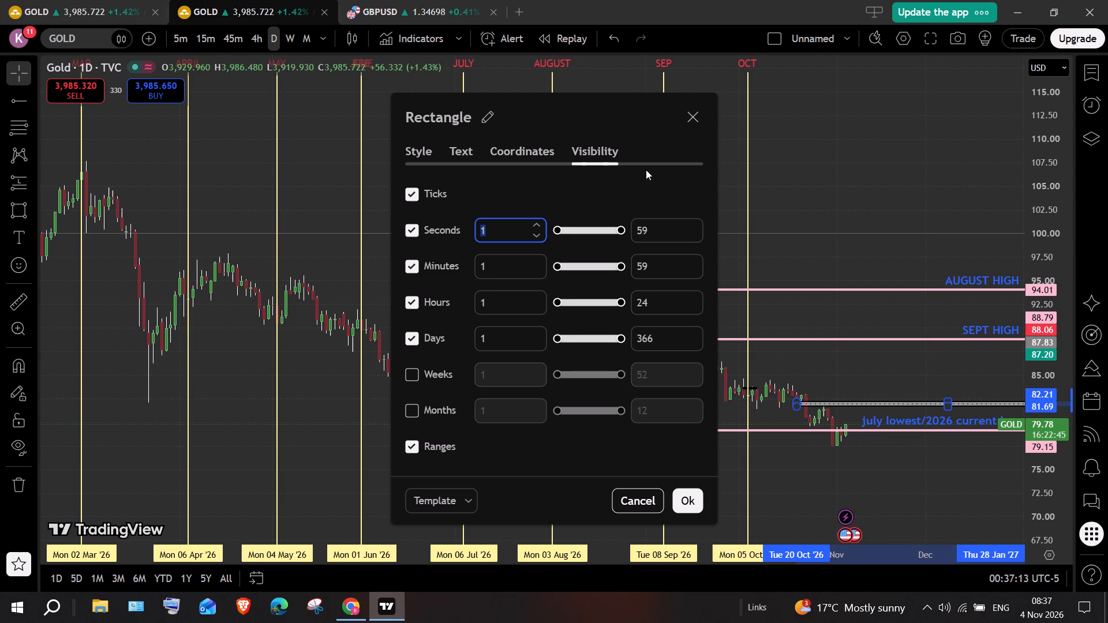
{"action": "left_click", "coordinate": [470, 158]}
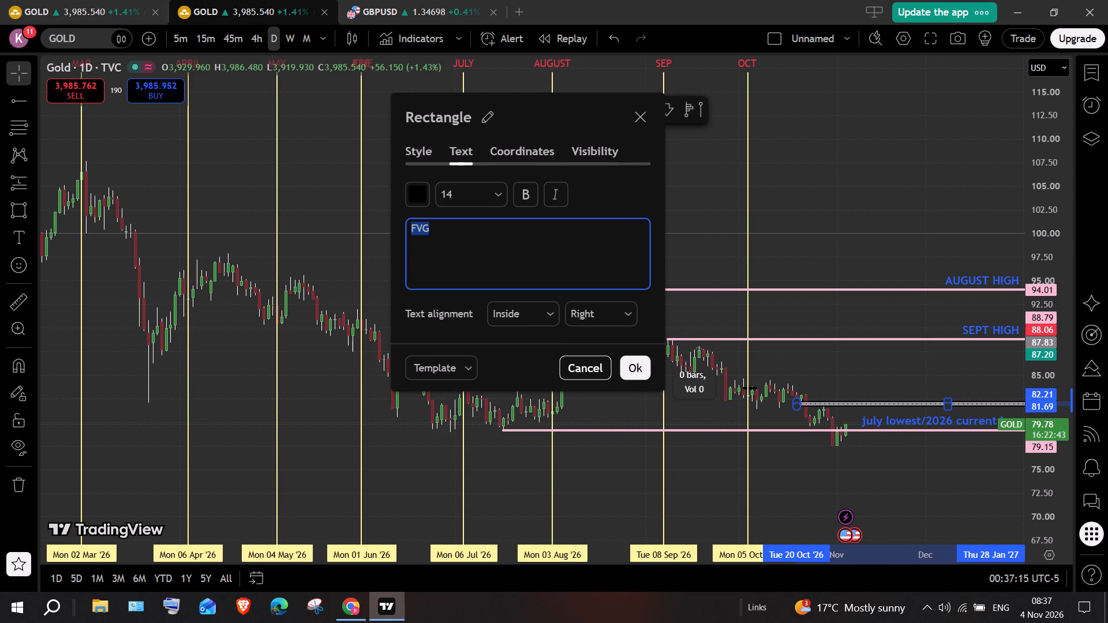
{"action": "left_click", "coordinate": [412, 228]}
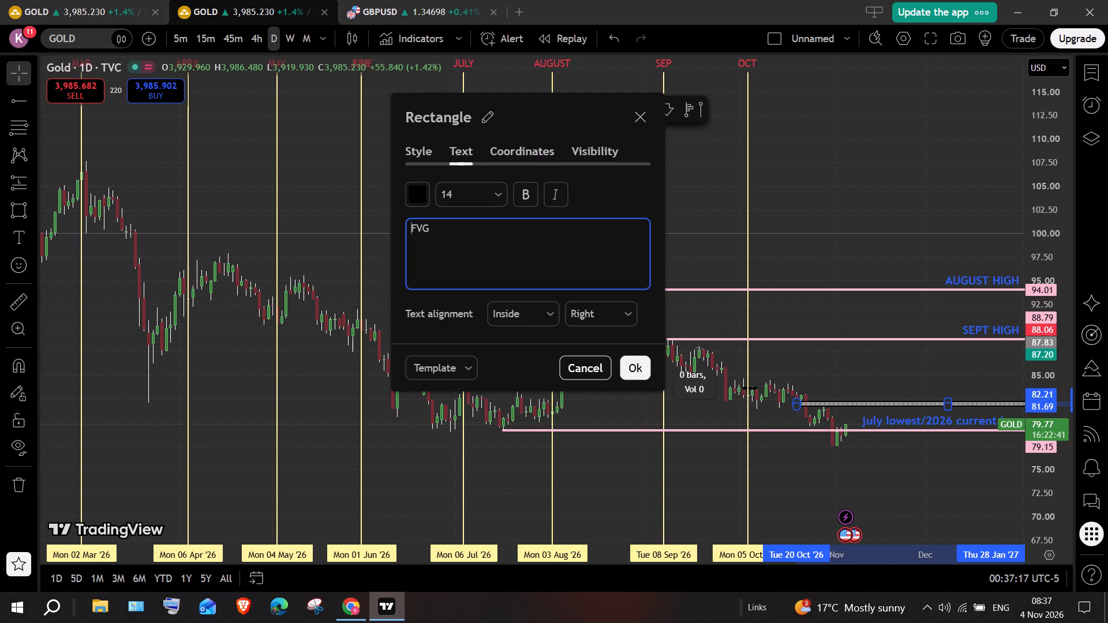
{"action": "type", "text": "BUY"}
{"action": "type", "text": "SIDE"}
{"action": "key", "text": "space"}
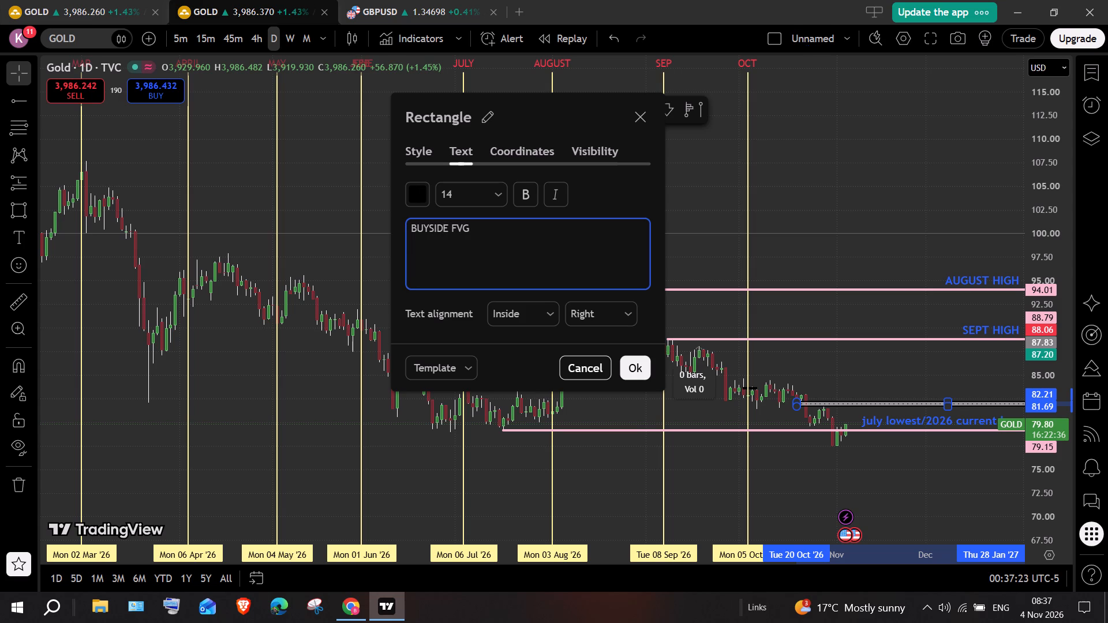
{"action": "left_click", "coordinate": [635, 367]}
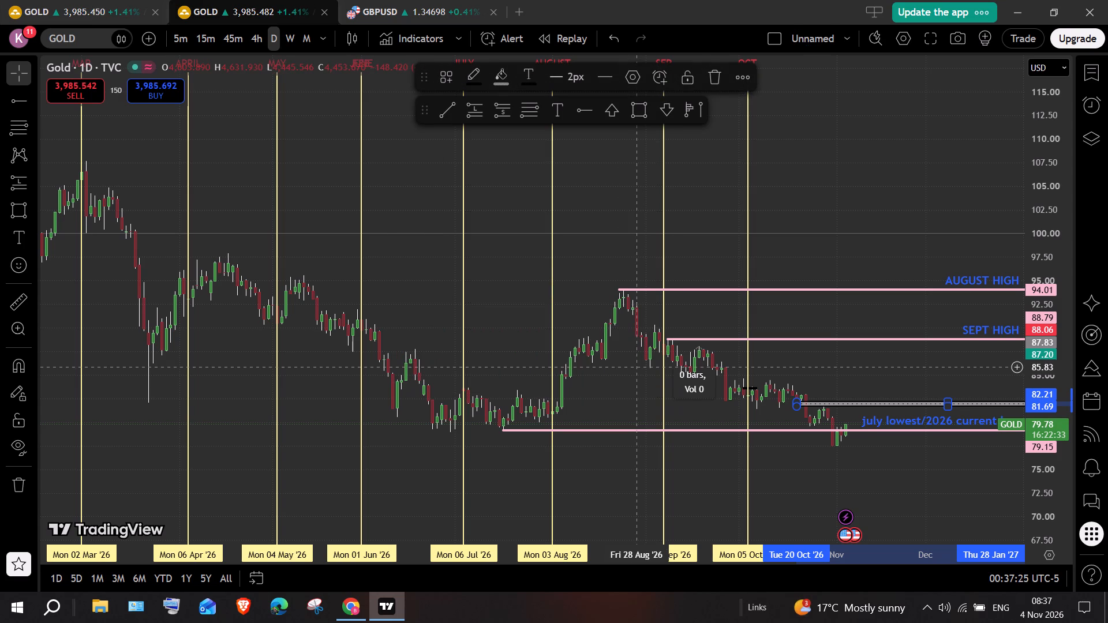
Move the late-October gap rectangle earlier and slightly higher, spanning about 14 Oct 2026 to 22 Jan 2027 at about 89.93 to 90.50.
{"action": "scroll", "coordinate": [808, 402], "scroll_direction": "left", "scroll_amount": 1}
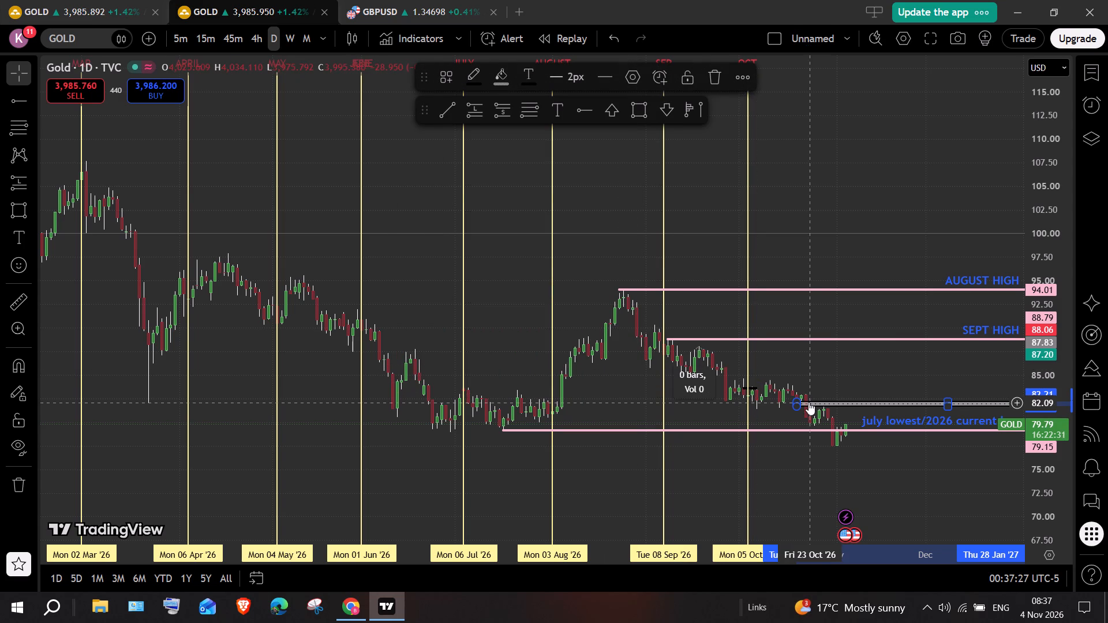
{"action": "scroll", "coordinate": [808, 402], "scroll_direction": "left", "scroll_amount": 4}
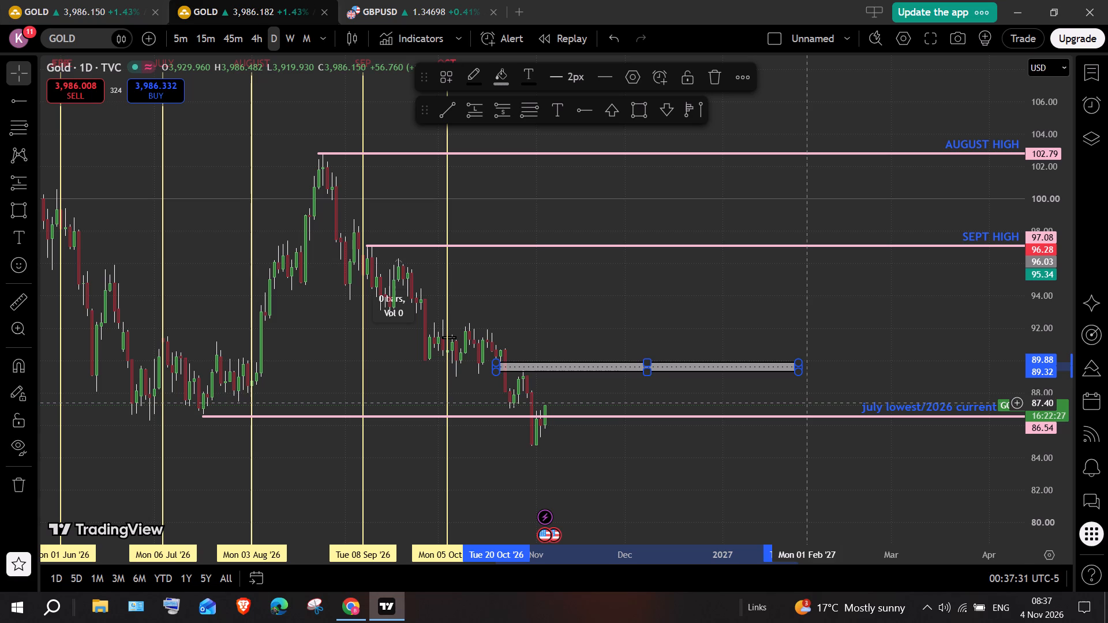
{"action": "left_click", "coordinate": [808, 402]}
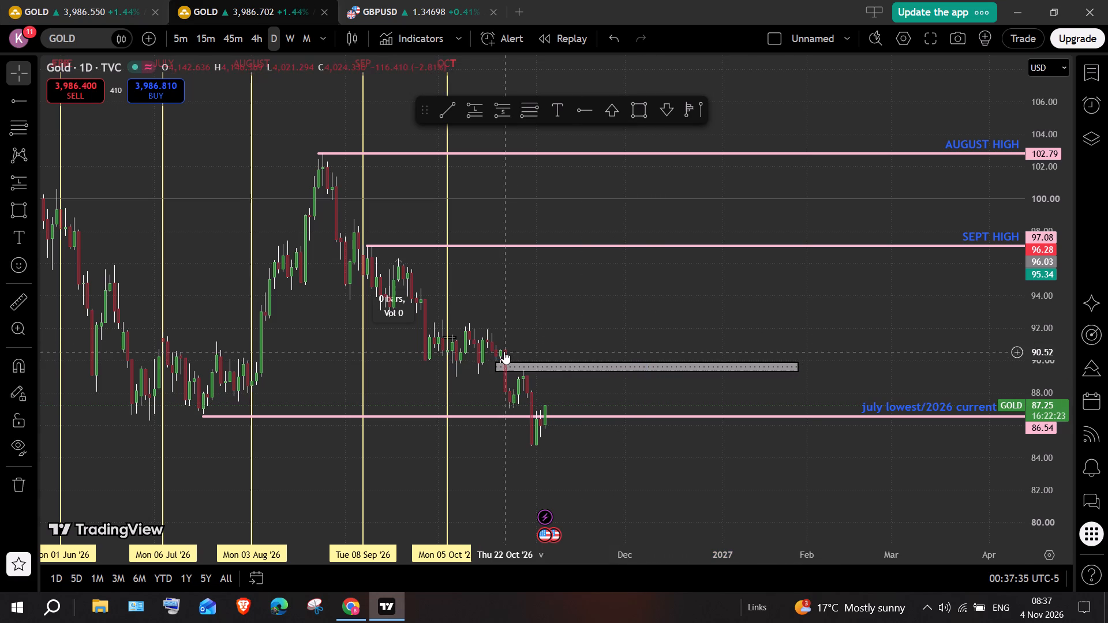
{"action": "left_click_drag", "start_coordinate": [502, 351], "coordinate": [490, 363]}
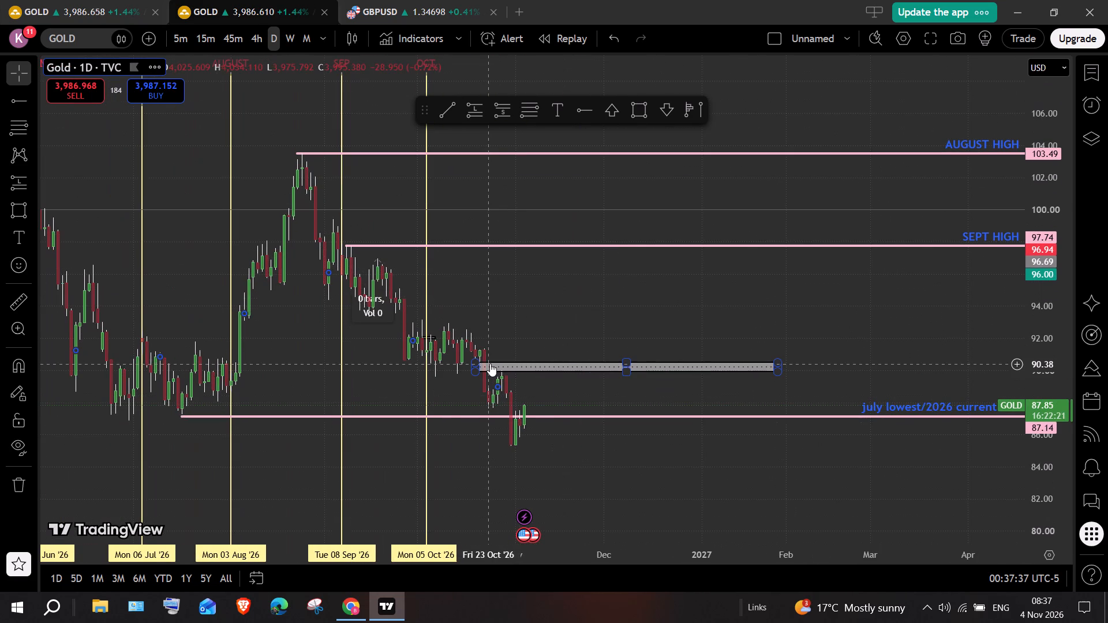
{"action": "left_click_drag", "start_coordinate": [521, 363], "coordinate": [547, 370]}
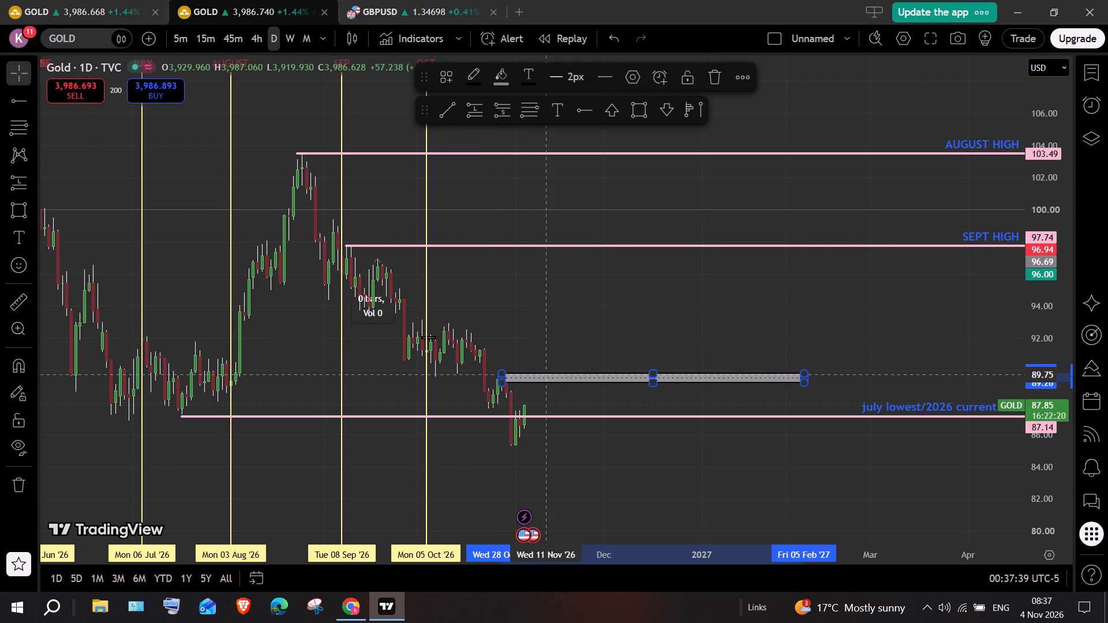
{"action": "left_click_drag", "start_coordinate": [547, 370], "coordinate": [504, 362]}
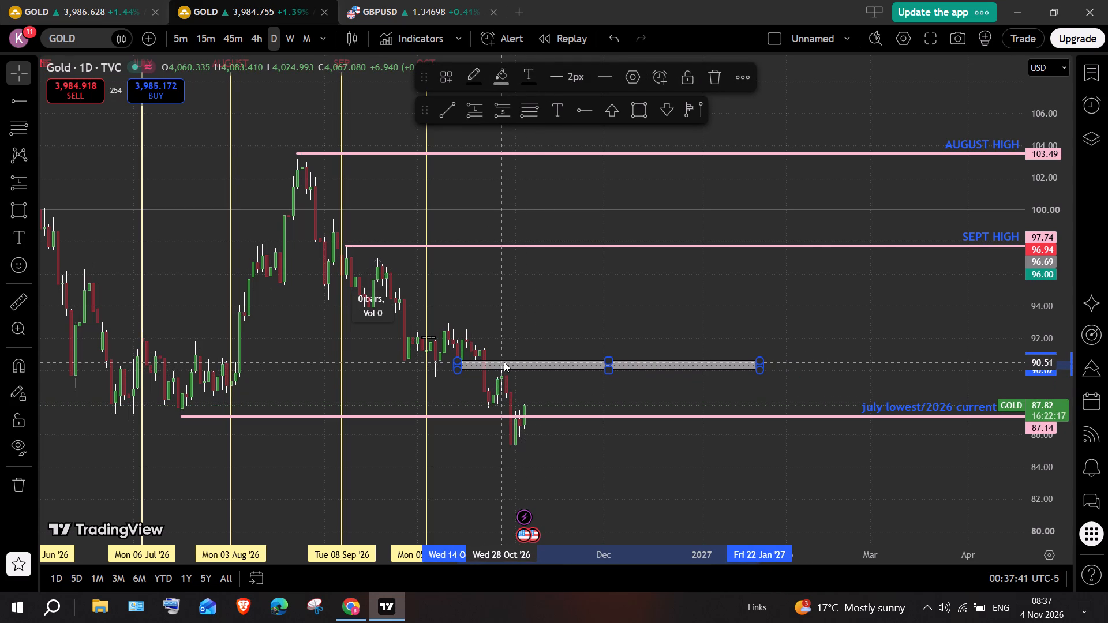
{"action": "left_click_drag", "start_coordinate": [504, 362], "coordinate": [503, 362]}
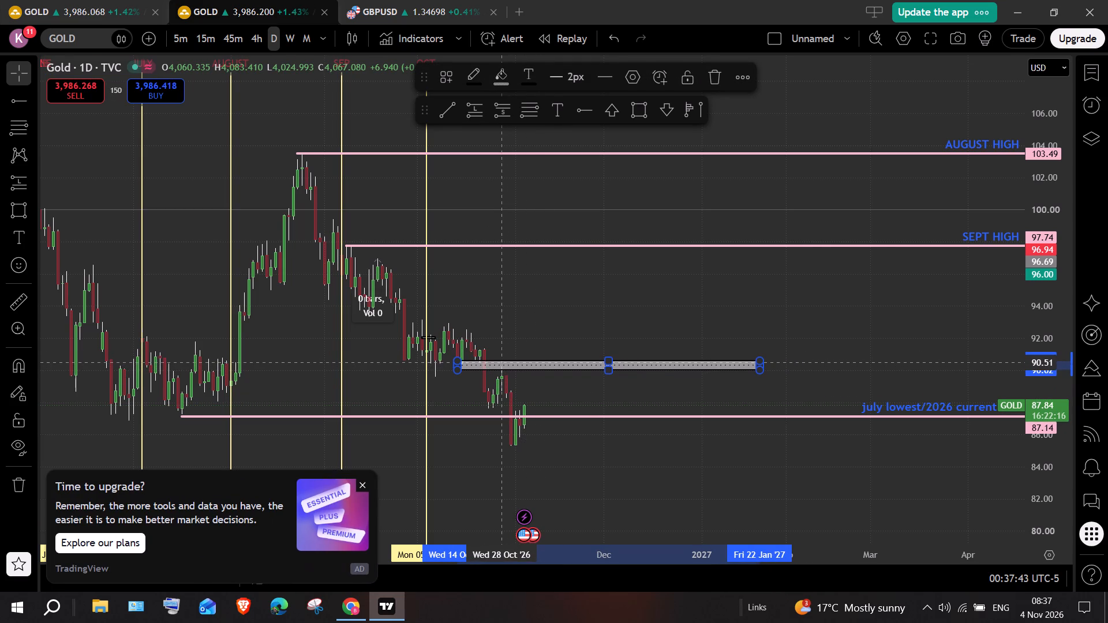
{"action": "left_click_drag", "start_coordinate": [503, 362], "coordinate": [503, 363]}
{"action": "left_click", "coordinate": [503, 363]}
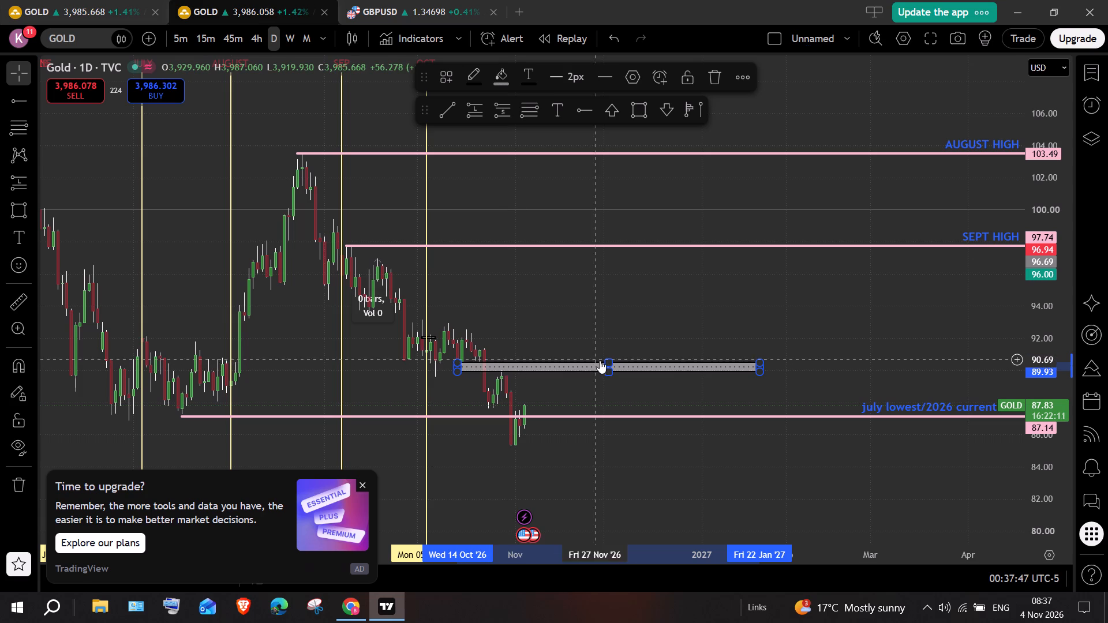
Copy the late-October gap rectangle and paste a duplicate just above the original.
{"action": "right_click", "coordinate": [602, 368]}
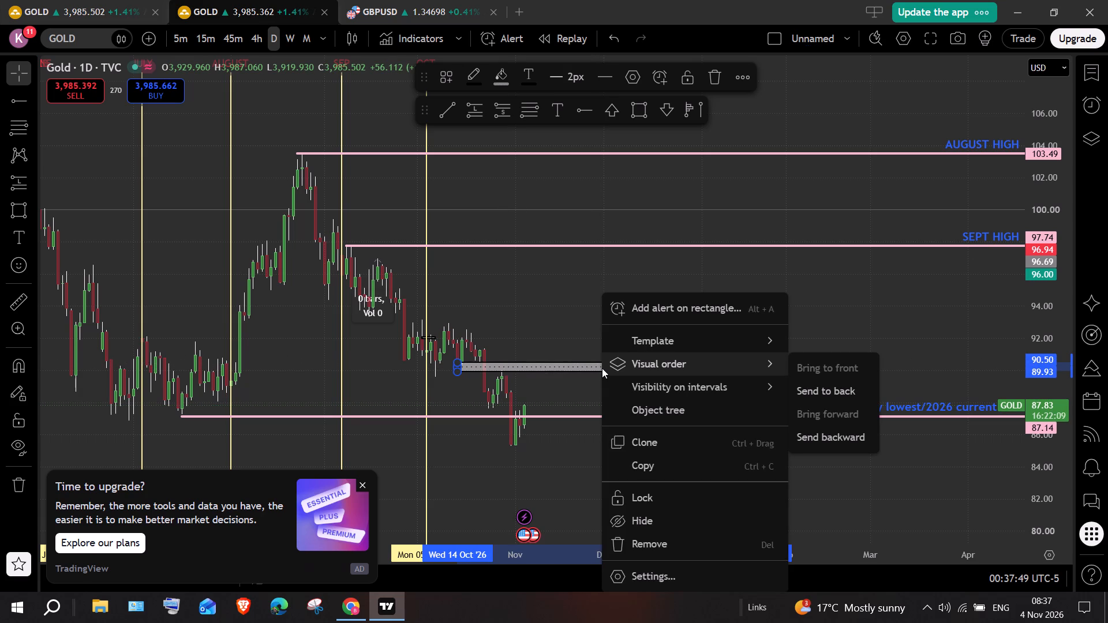
{"action": "left_click", "coordinate": [620, 461]}
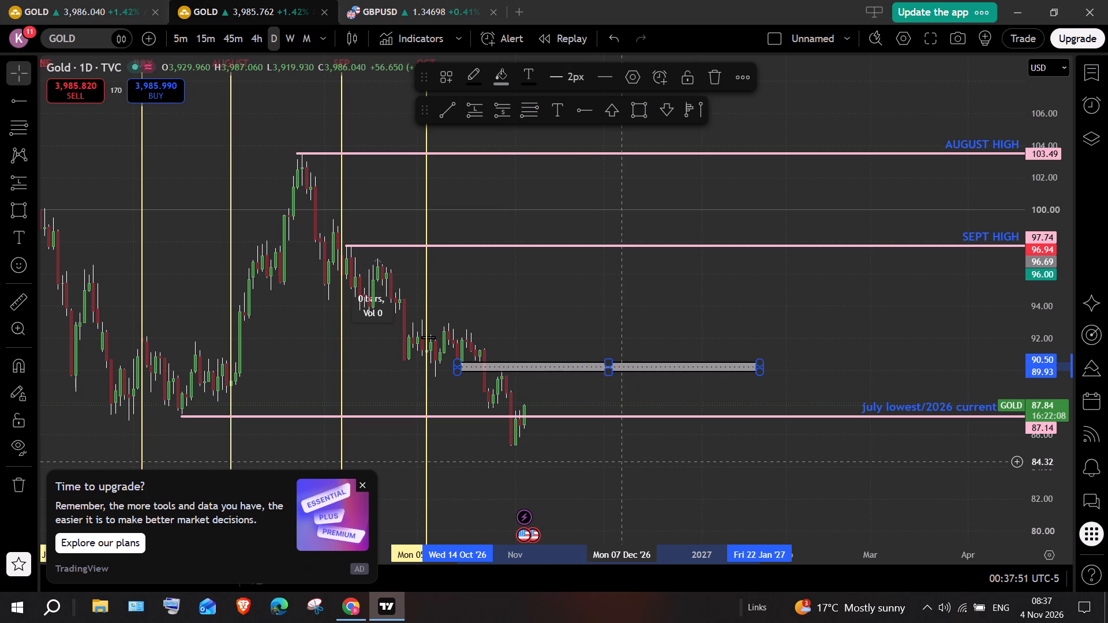
{"action": "left_click", "coordinate": [482, 304]}
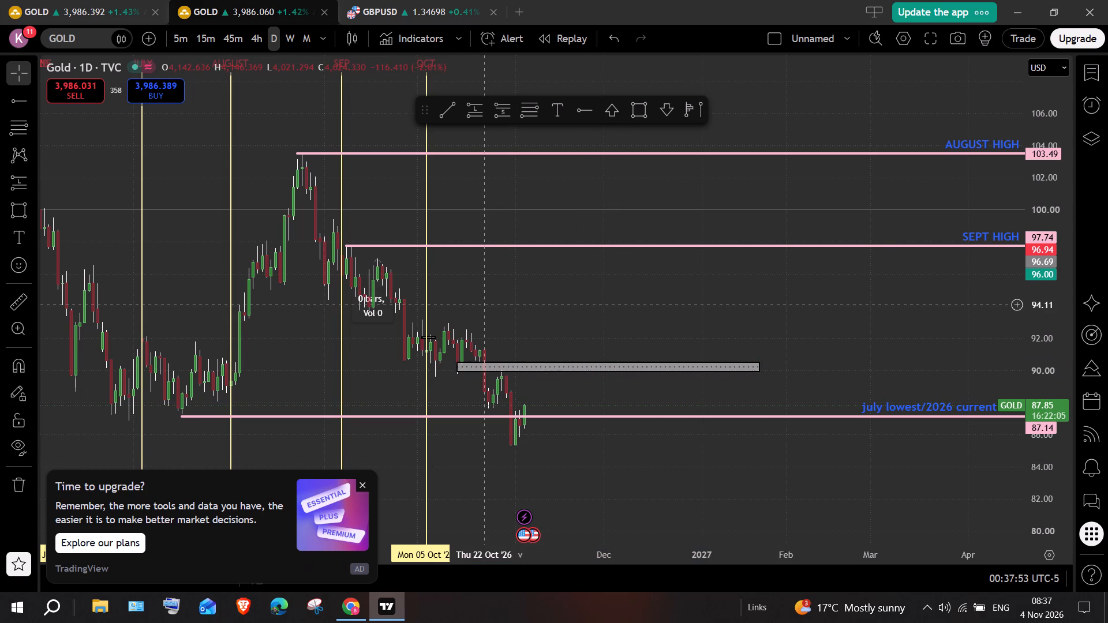
{"action": "right_click", "coordinate": [482, 304]}
{"action": "left_click", "coordinate": [497, 301]}
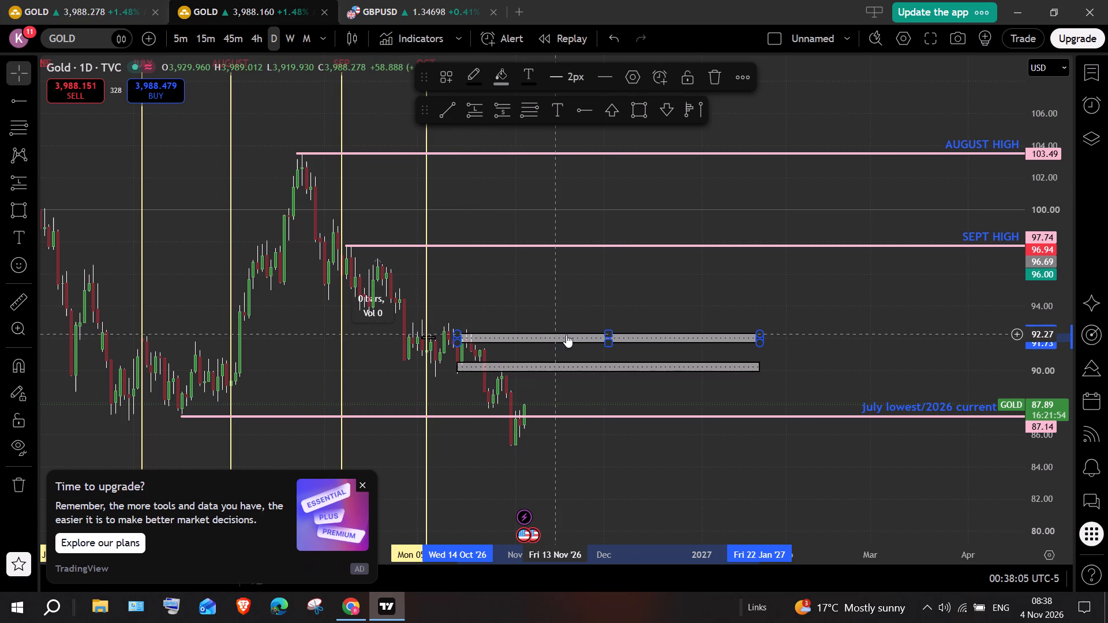
Resize the duplicate over the late-September drop, spanning about 23 Sep 2026 to 22 Jan 2027, from about 93.07 up to 95.45.
{"action": "left_click", "coordinate": [478, 337]}
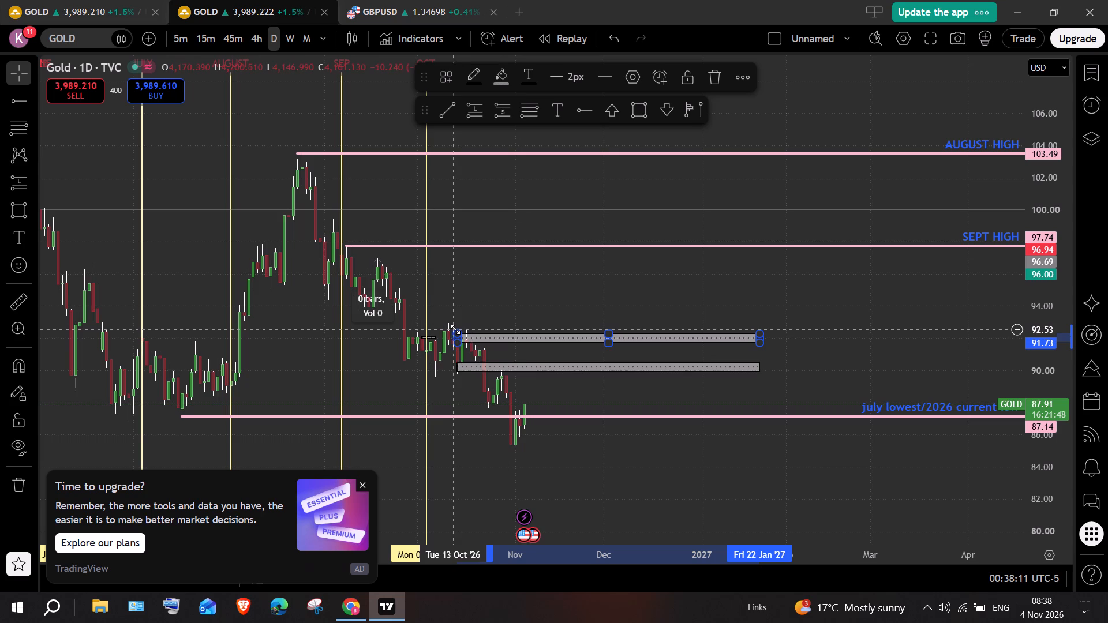
{"action": "left_click_drag", "start_coordinate": [456, 330], "coordinate": [458, 306]}
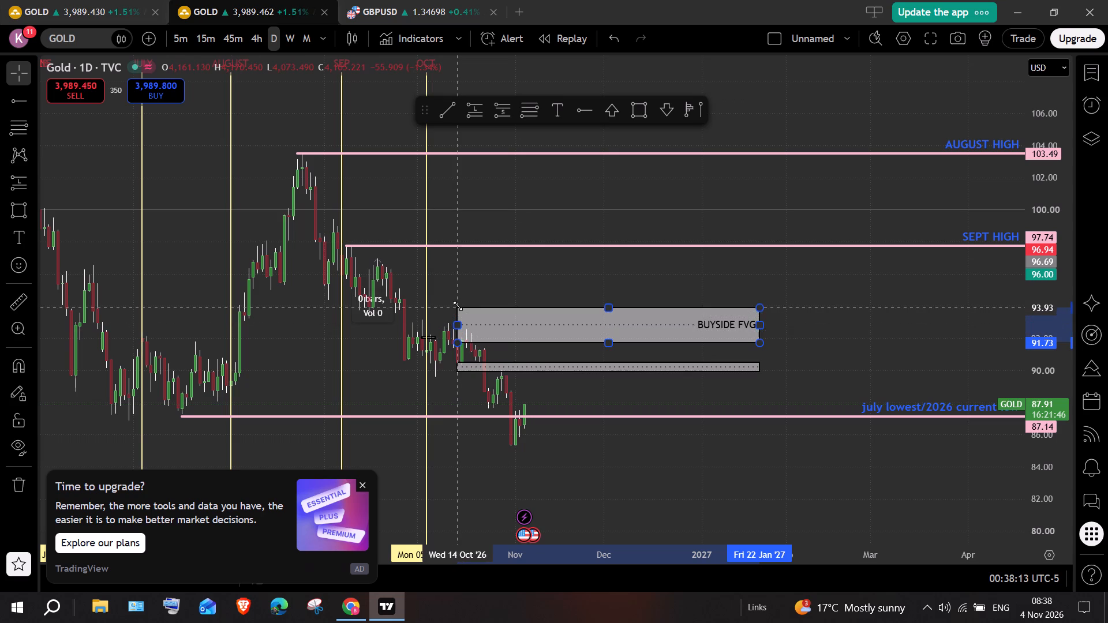
{"action": "left_click_drag", "start_coordinate": [458, 306], "coordinate": [461, 282]}
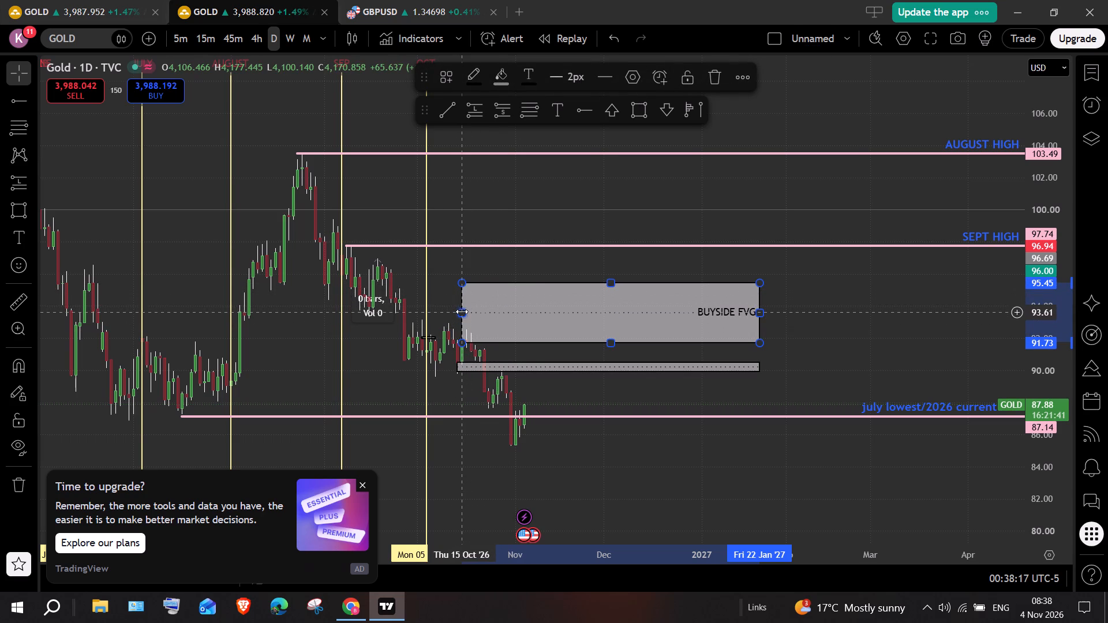
{"action": "left_click_drag", "start_coordinate": [462, 311], "coordinate": [390, 318]}
{"action": "left_click_drag", "start_coordinate": [389, 341], "coordinate": [390, 322]}
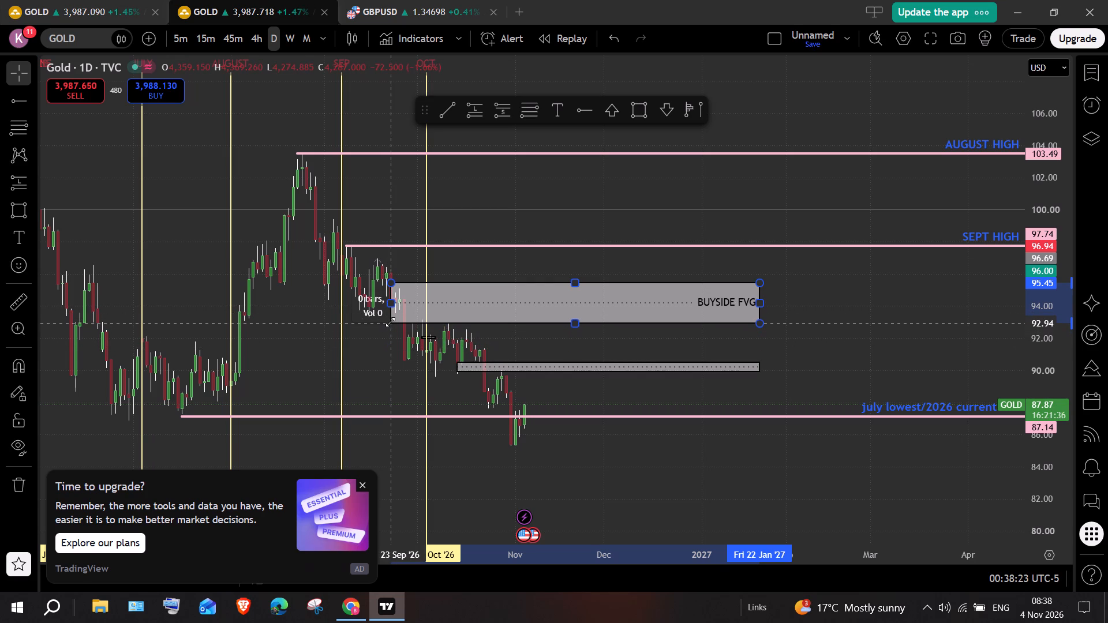
{"action": "left_click_drag", "start_coordinate": [390, 322], "coordinate": [391, 320]}
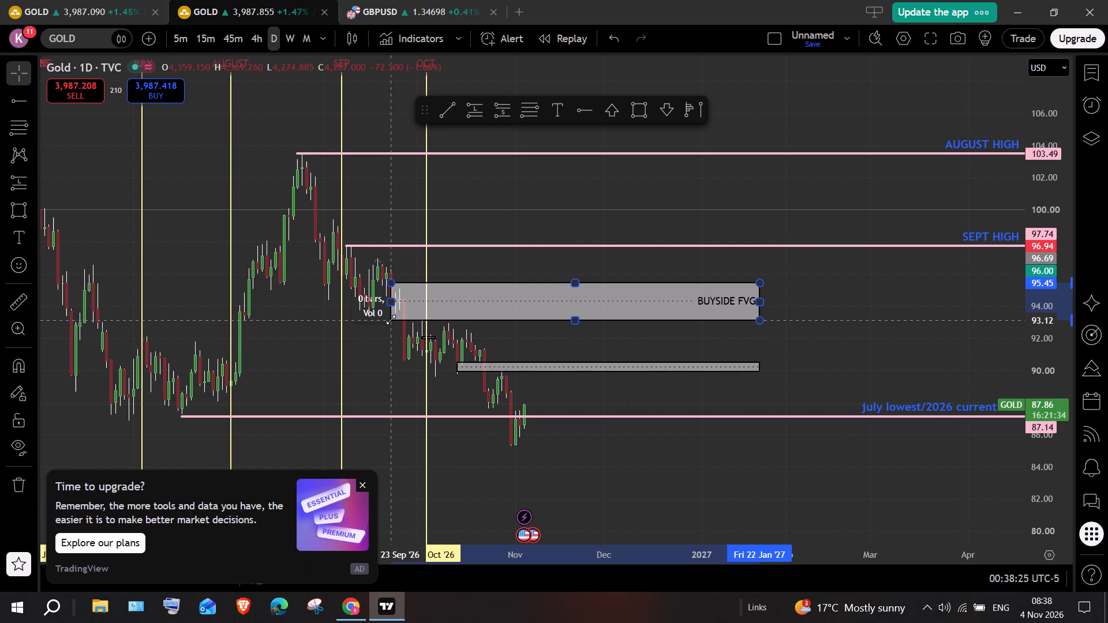
{"action": "left_click_drag", "start_coordinate": [391, 320], "coordinate": [389, 321]}
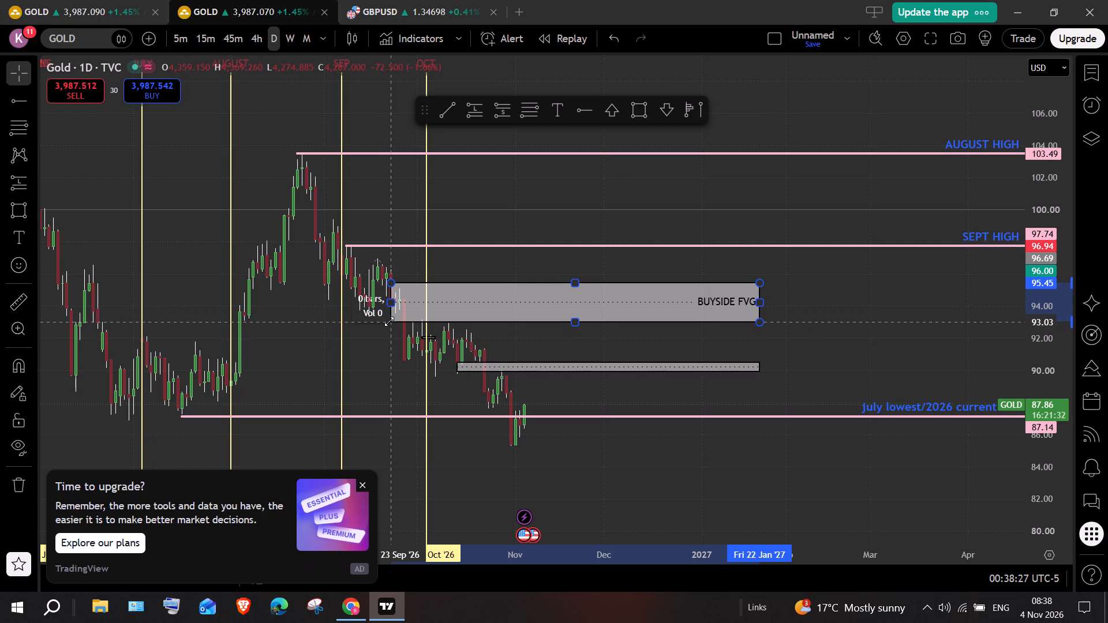
{"action": "left_click_drag", "start_coordinate": [389, 321], "coordinate": [389, 321]}
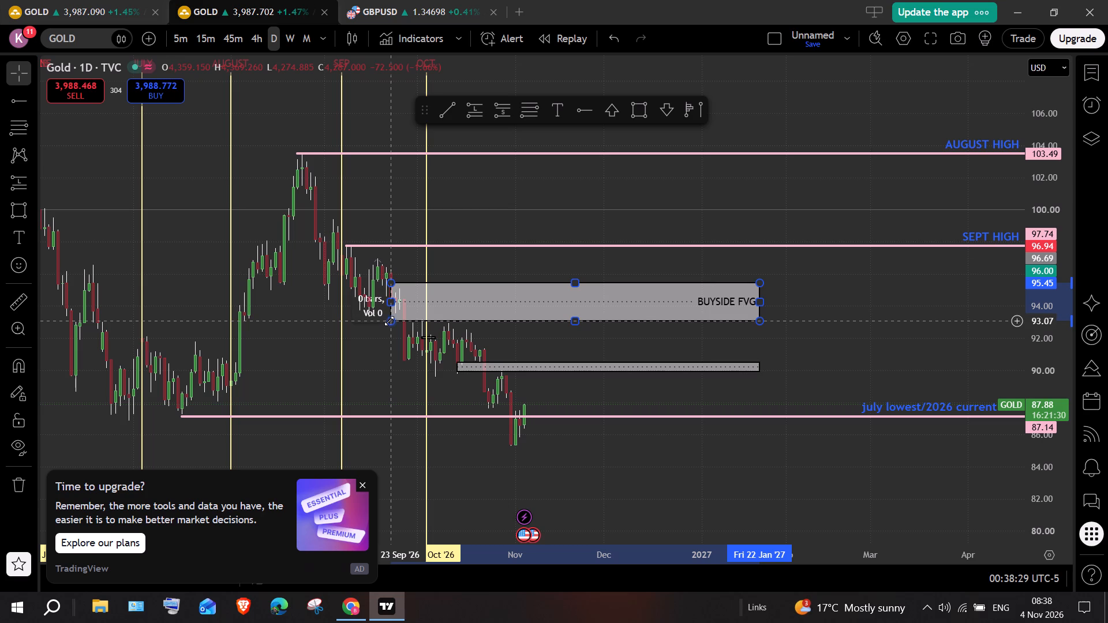
Reshape the duplicate from its upper starting corner, placing the upper edge at about 93.84 and the start in mid-September.
{"action": "left_click_drag", "start_coordinate": [391, 281], "coordinate": [377, 295]}
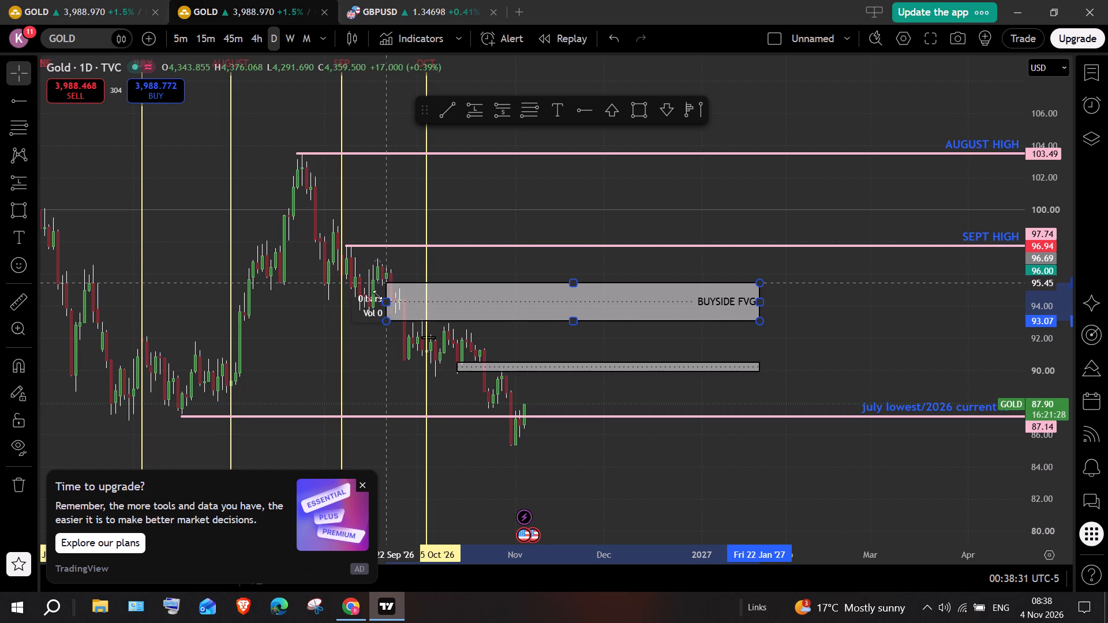
{"action": "left_click_drag", "start_coordinate": [377, 295], "coordinate": [363, 311]}
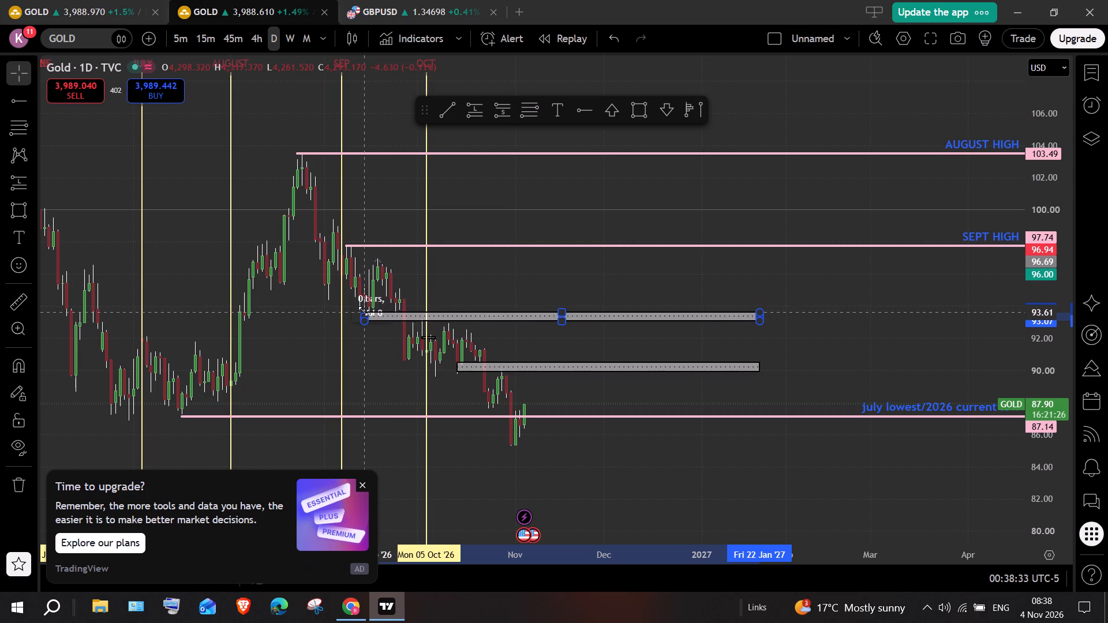
{"action": "left_click_drag", "start_coordinate": [363, 311], "coordinate": [363, 307]}
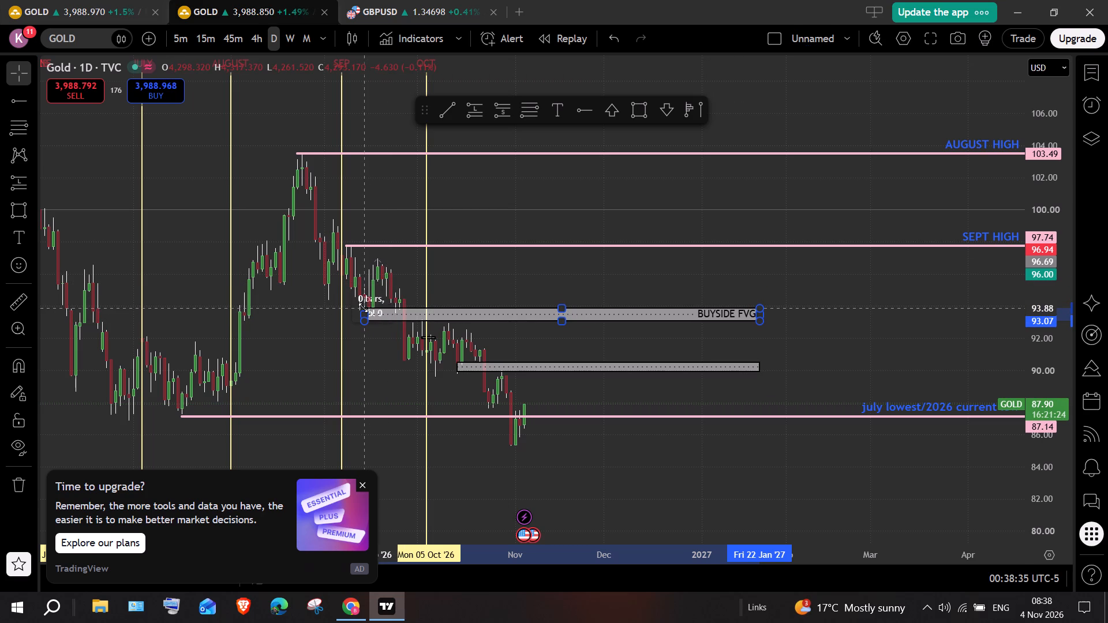
{"action": "left_click_drag", "start_coordinate": [363, 307], "coordinate": [362, 309]}
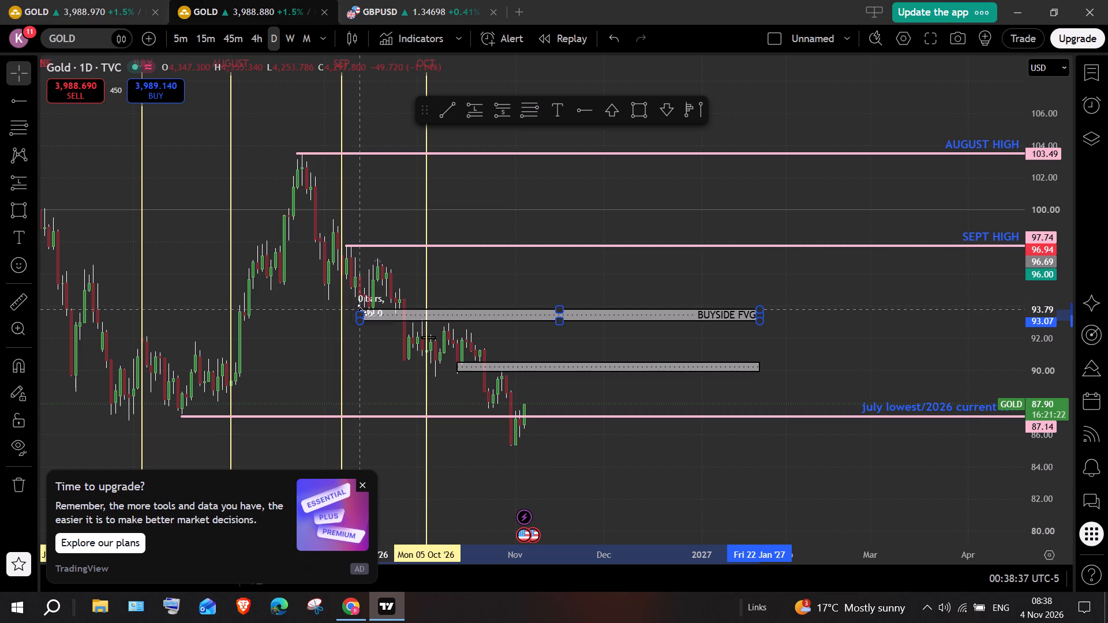
{"action": "left_click_drag", "start_coordinate": [362, 309], "coordinate": [362, 307]}
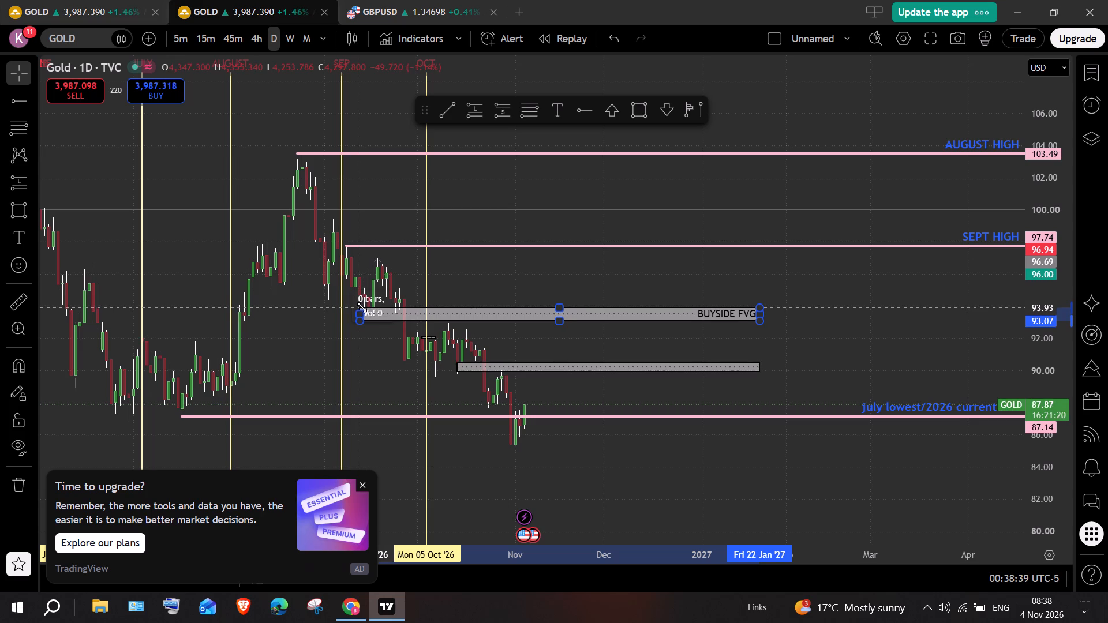
{"action": "left_click_drag", "start_coordinate": [362, 307], "coordinate": [362, 308]}
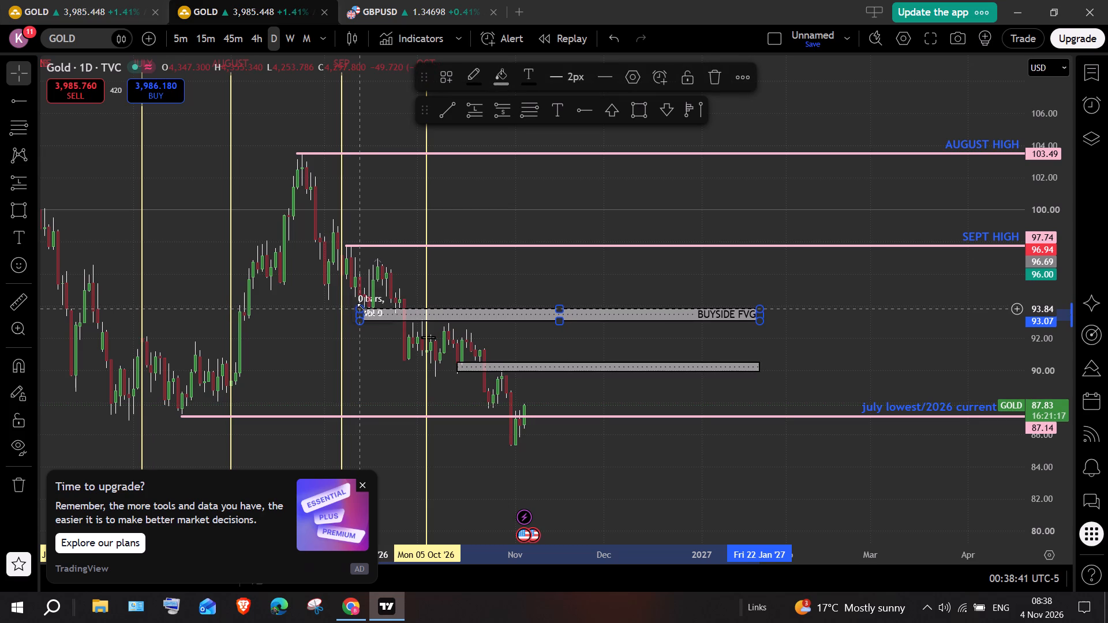
{"action": "left_click", "coordinate": [596, 256]}
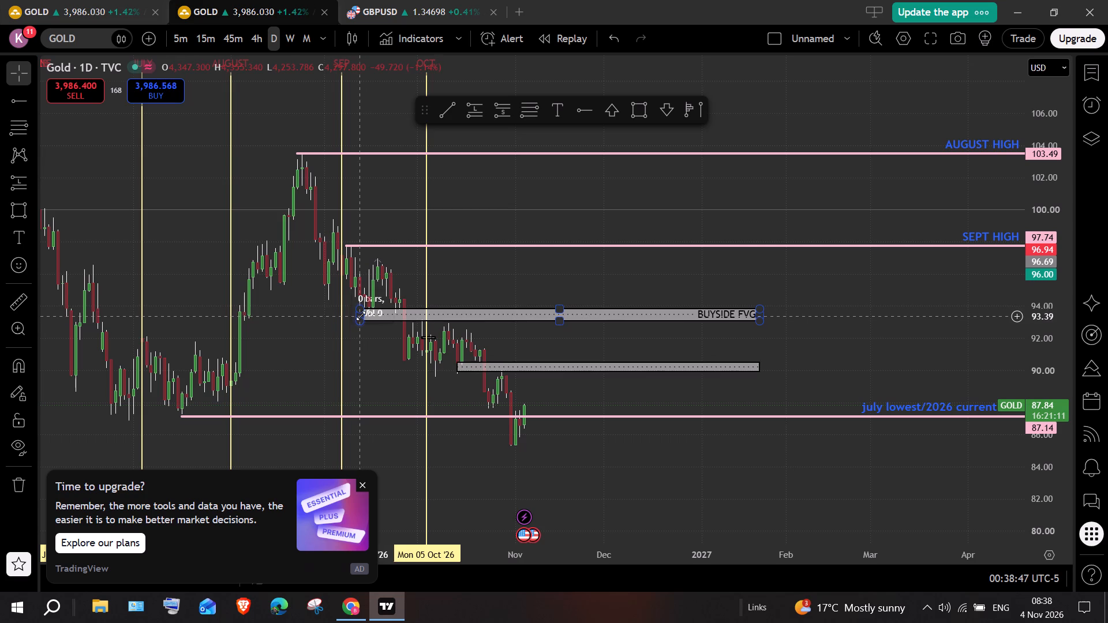
Fit the duplicate to the late-September gap, with its start at 24 Sep 2026 and lower edge at about 92.22.
{"action": "left_click_drag", "start_coordinate": [361, 314], "coordinate": [375, 314]}
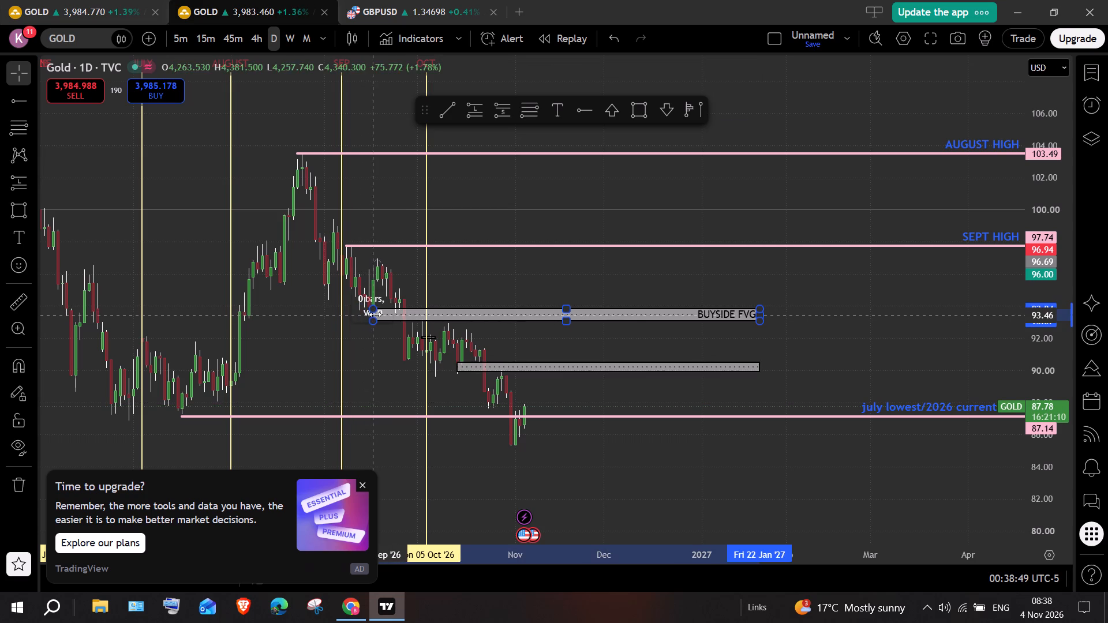
{"action": "left_click_drag", "start_coordinate": [375, 314], "coordinate": [390, 314]}
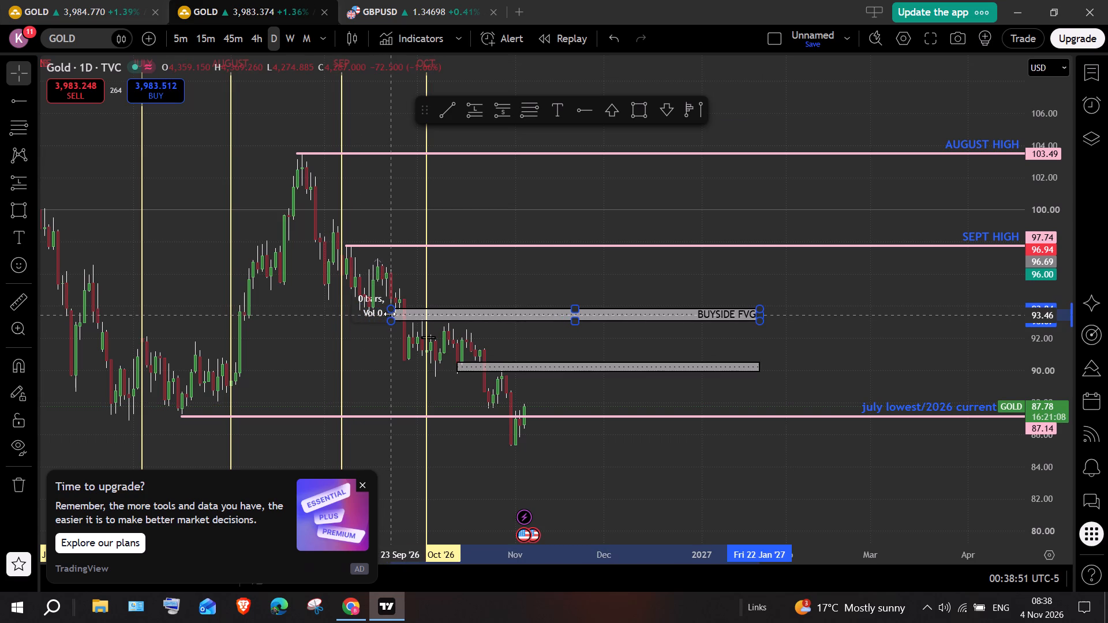
{"action": "left_click_drag", "start_coordinate": [390, 314], "coordinate": [395, 313]}
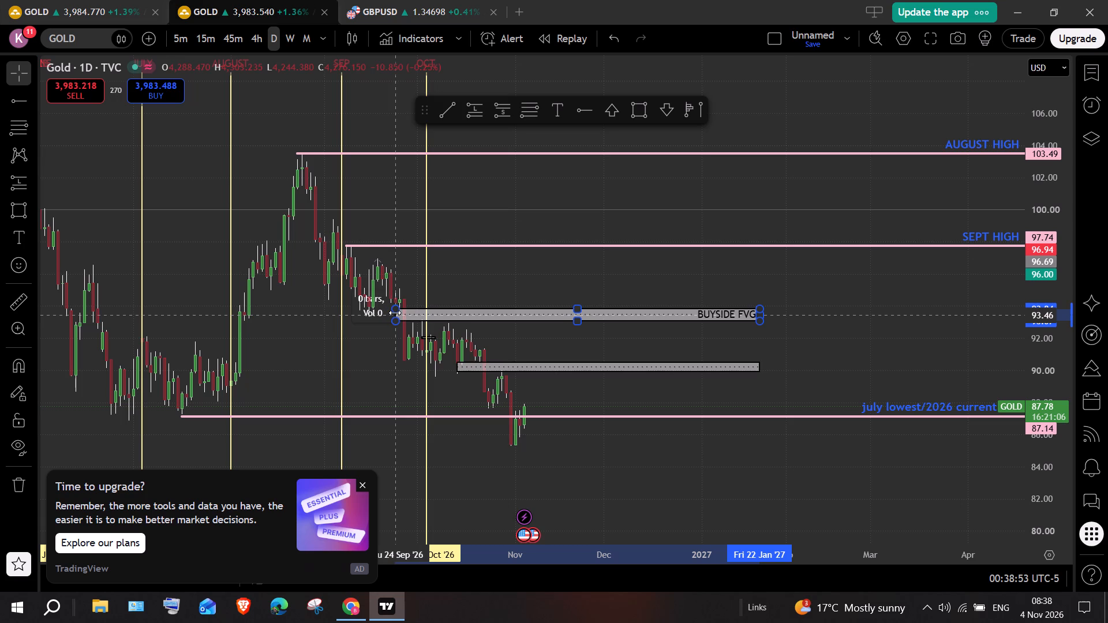
{"action": "left_click_drag", "start_coordinate": [395, 313], "coordinate": [396, 313]}
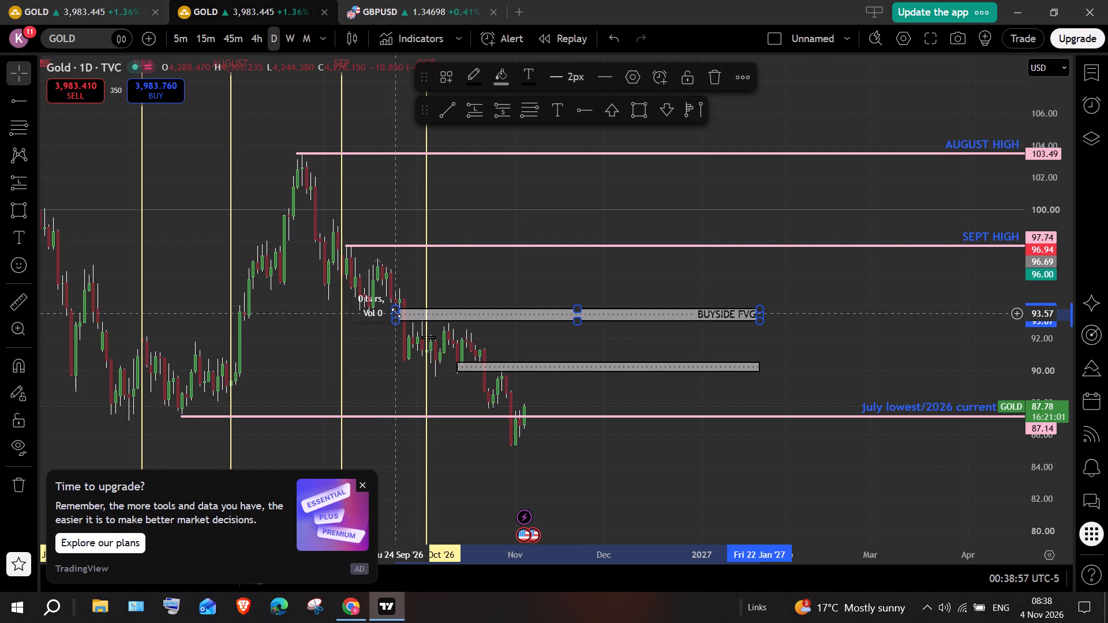
{"action": "left_click_drag", "start_coordinate": [581, 323], "coordinate": [573, 325]}
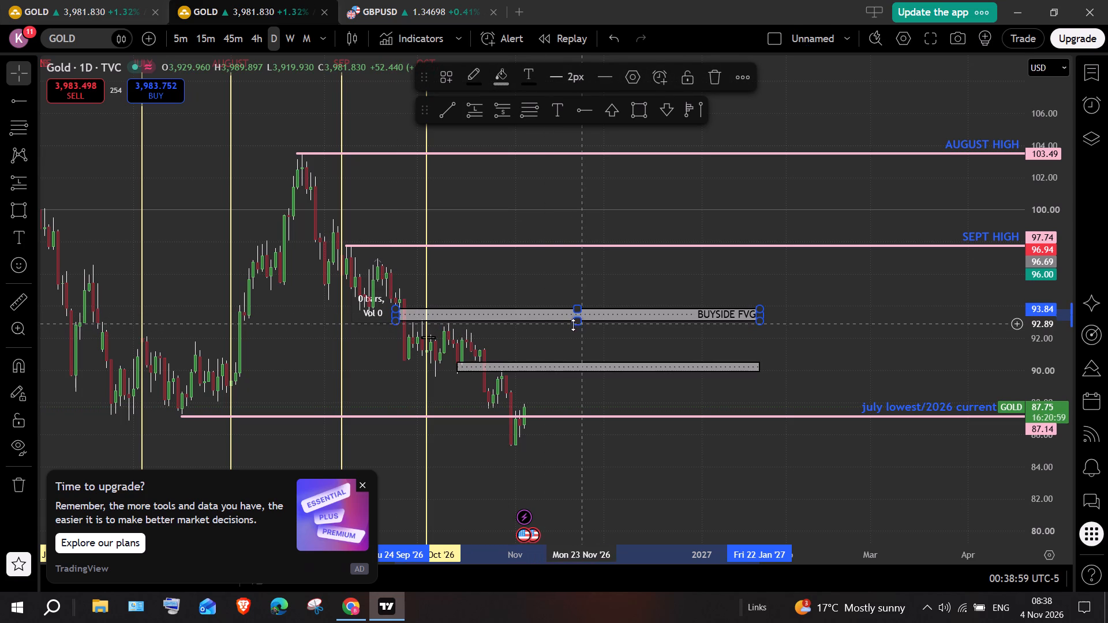
{"action": "left_click_drag", "start_coordinate": [573, 325], "coordinate": [553, 334]}
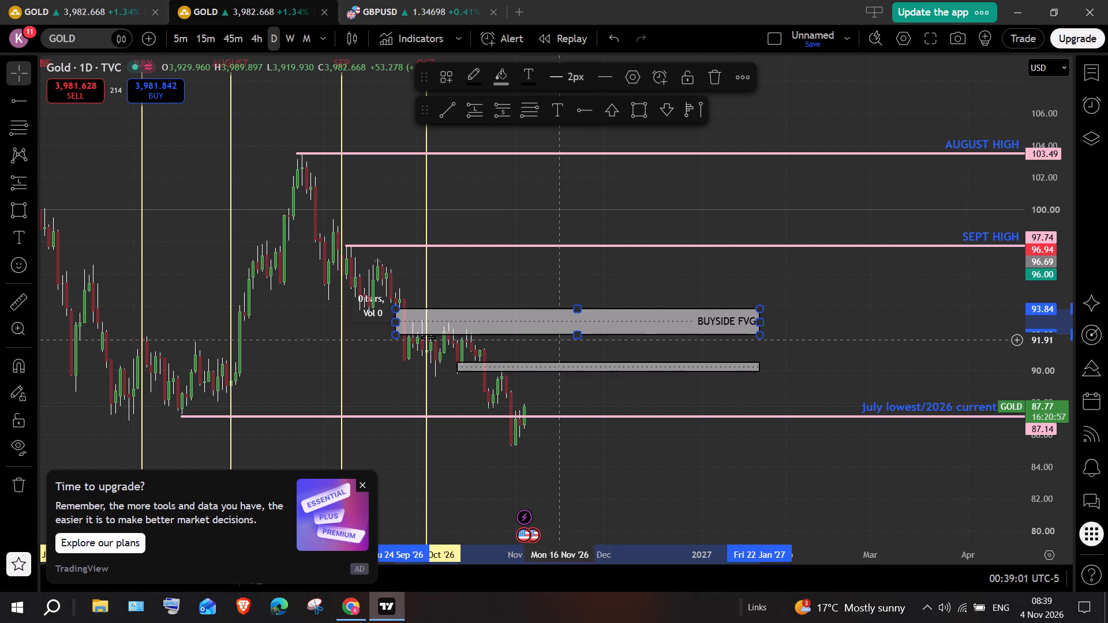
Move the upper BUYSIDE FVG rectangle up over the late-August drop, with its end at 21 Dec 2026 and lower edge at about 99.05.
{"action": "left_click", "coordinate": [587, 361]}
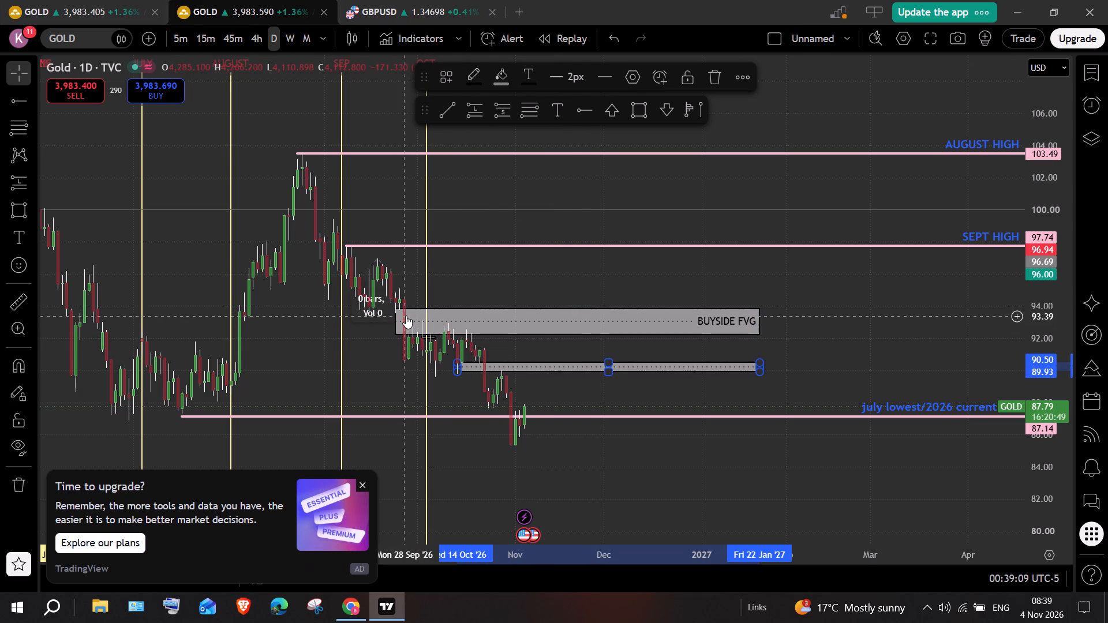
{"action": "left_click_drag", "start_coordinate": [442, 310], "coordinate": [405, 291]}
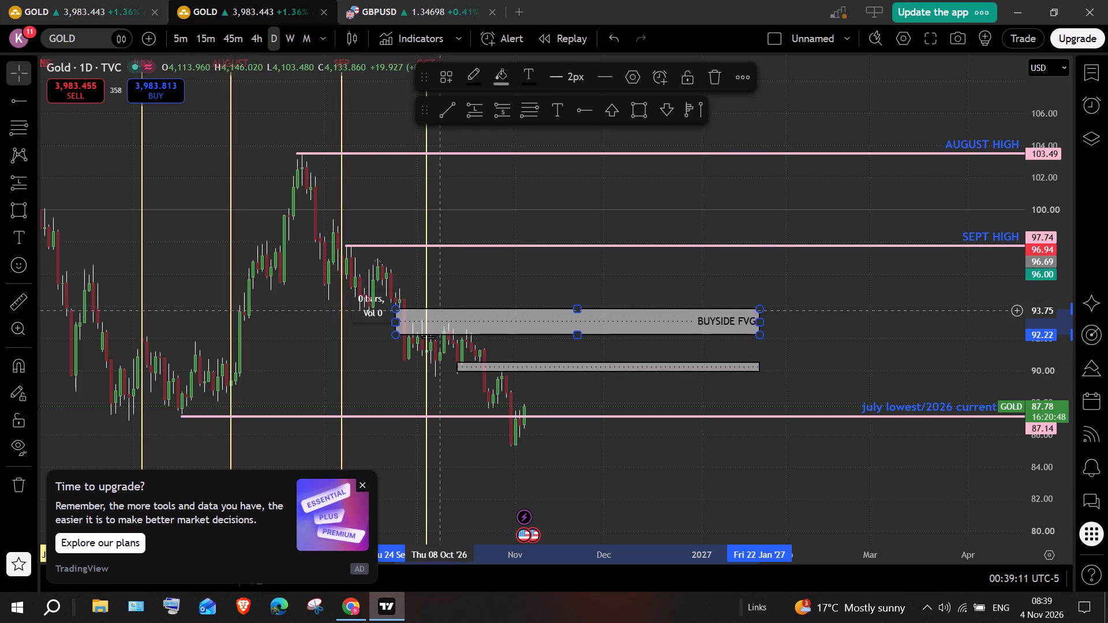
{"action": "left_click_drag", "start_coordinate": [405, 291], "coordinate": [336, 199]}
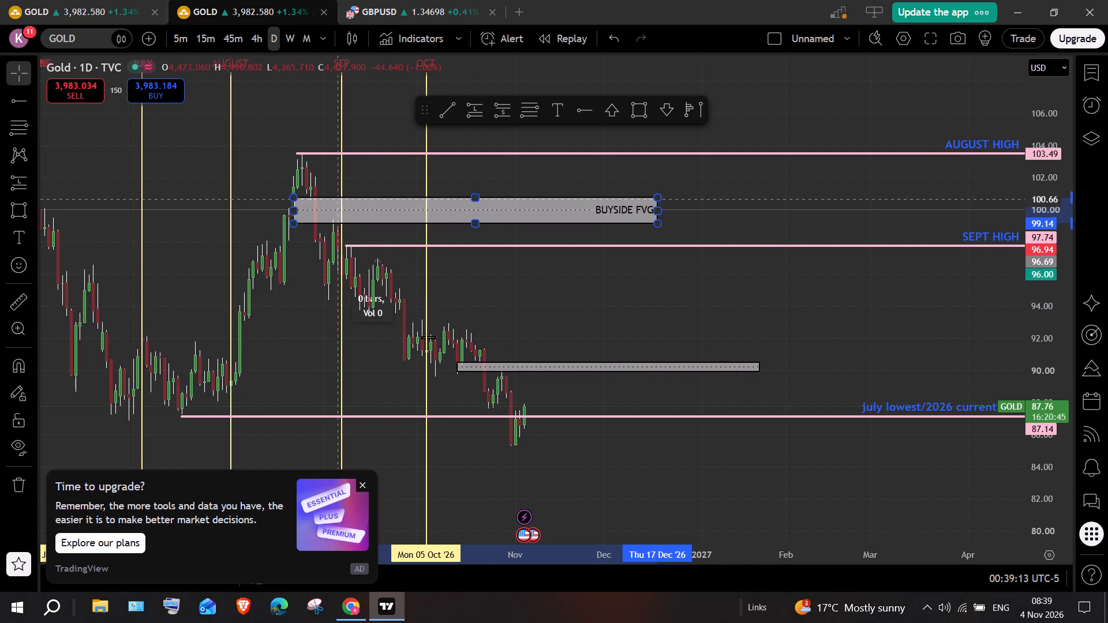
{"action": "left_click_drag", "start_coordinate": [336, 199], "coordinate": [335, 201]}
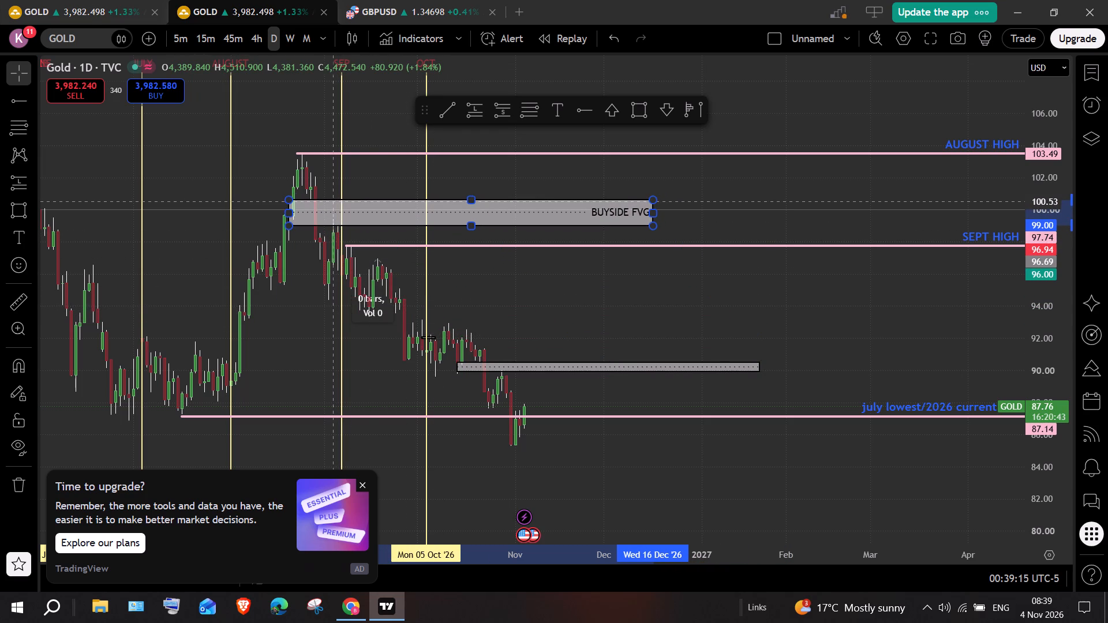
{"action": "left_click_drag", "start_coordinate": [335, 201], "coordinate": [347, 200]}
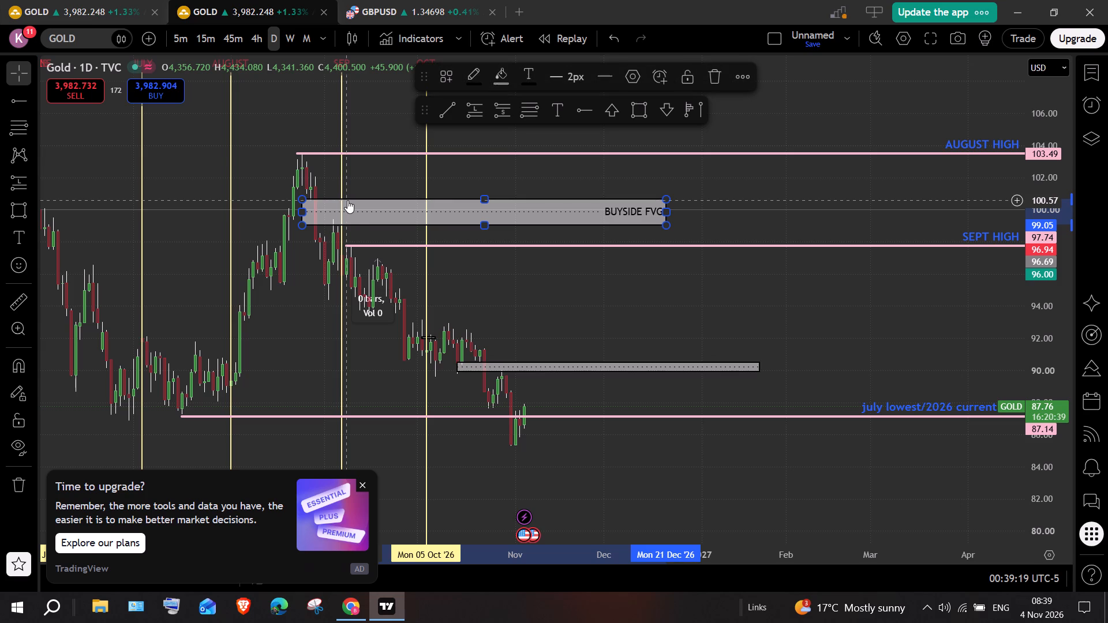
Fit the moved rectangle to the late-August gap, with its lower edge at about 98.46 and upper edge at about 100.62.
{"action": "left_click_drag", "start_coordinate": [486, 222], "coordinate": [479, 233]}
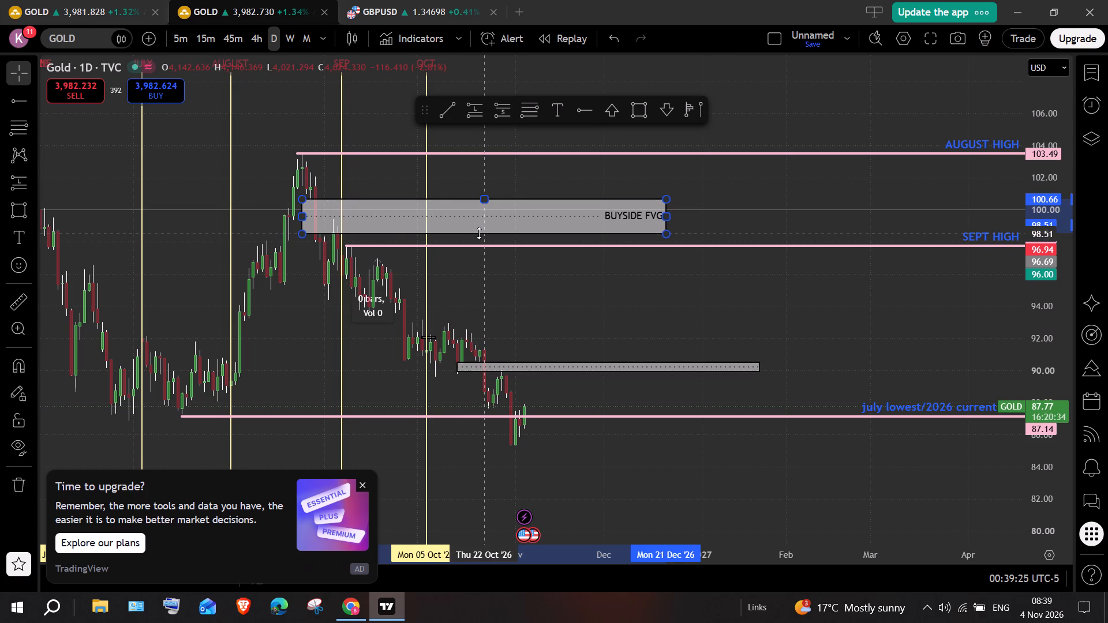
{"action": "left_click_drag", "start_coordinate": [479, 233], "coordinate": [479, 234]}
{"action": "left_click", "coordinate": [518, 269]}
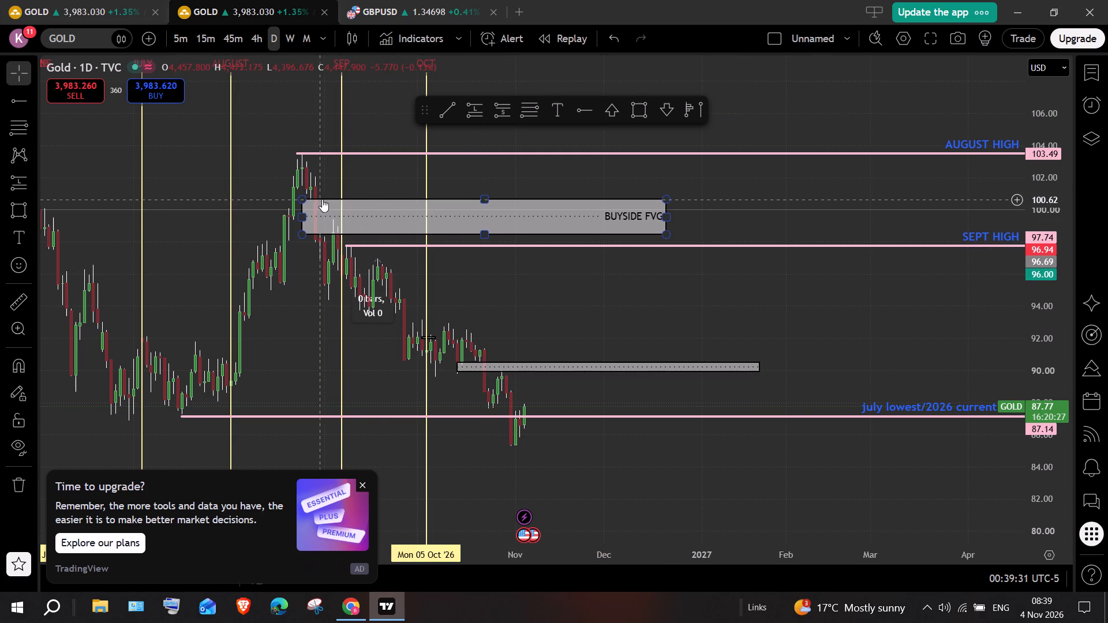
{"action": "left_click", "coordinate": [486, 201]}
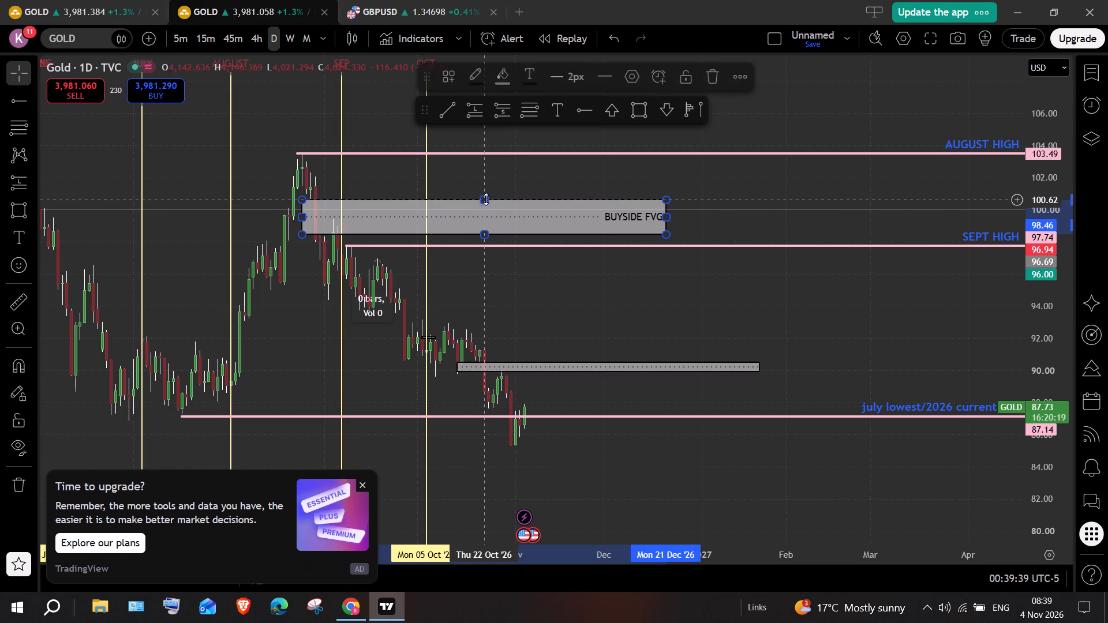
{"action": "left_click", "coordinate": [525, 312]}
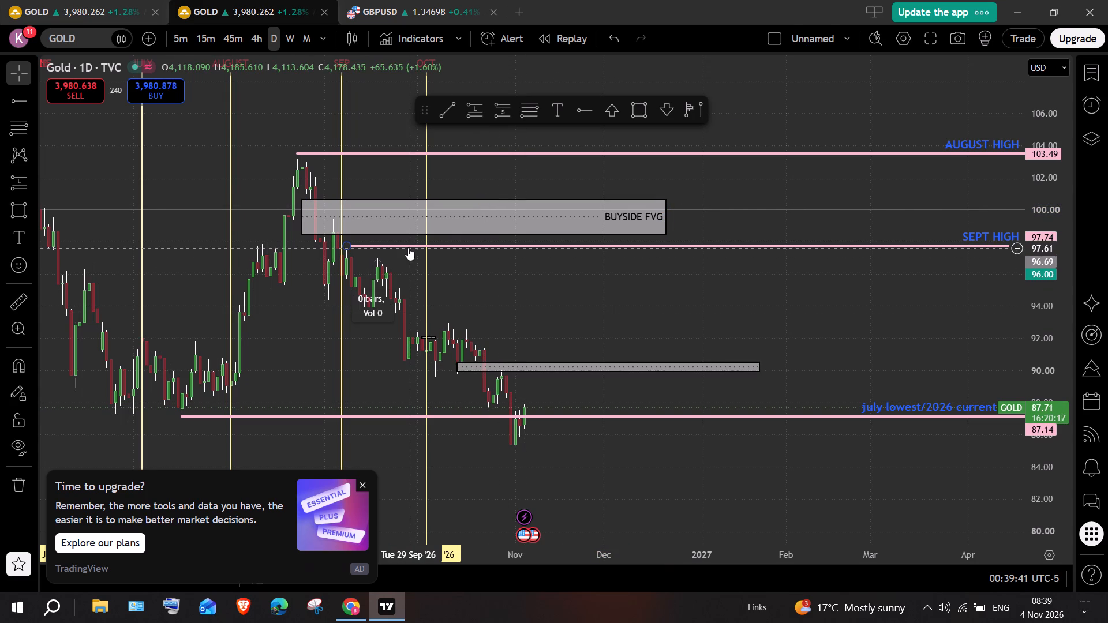
Remove the BUYSIDE FVG rectangle over the late-August drop from the chart.
{"action": "left_click", "coordinate": [529, 217]}
{"action": "right_click", "coordinate": [529, 217]}
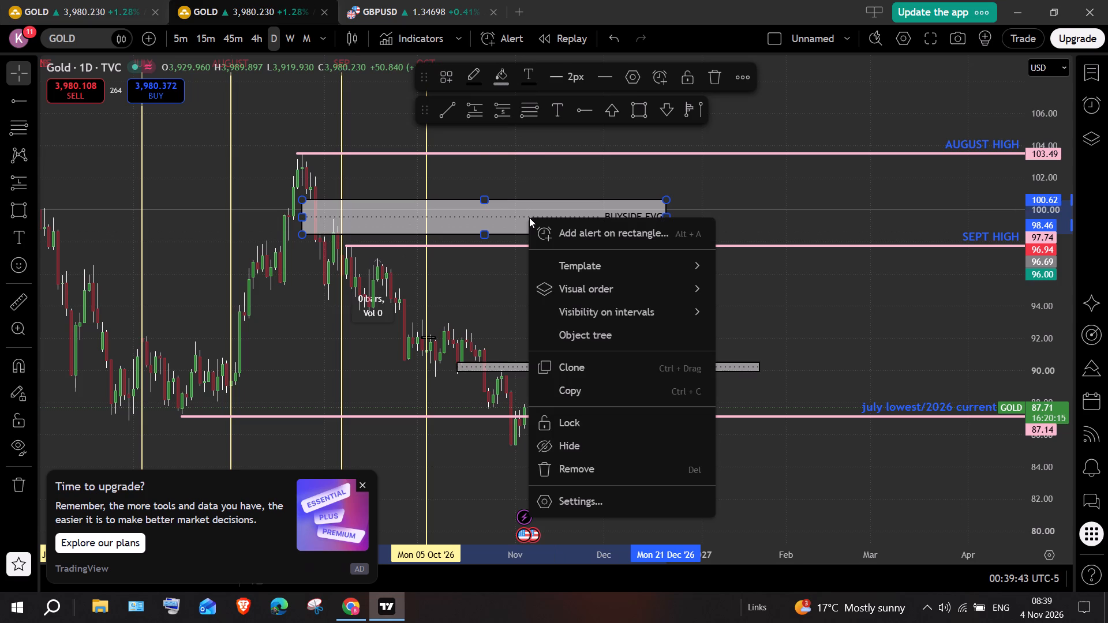
{"action": "left_click", "coordinate": [574, 467]}
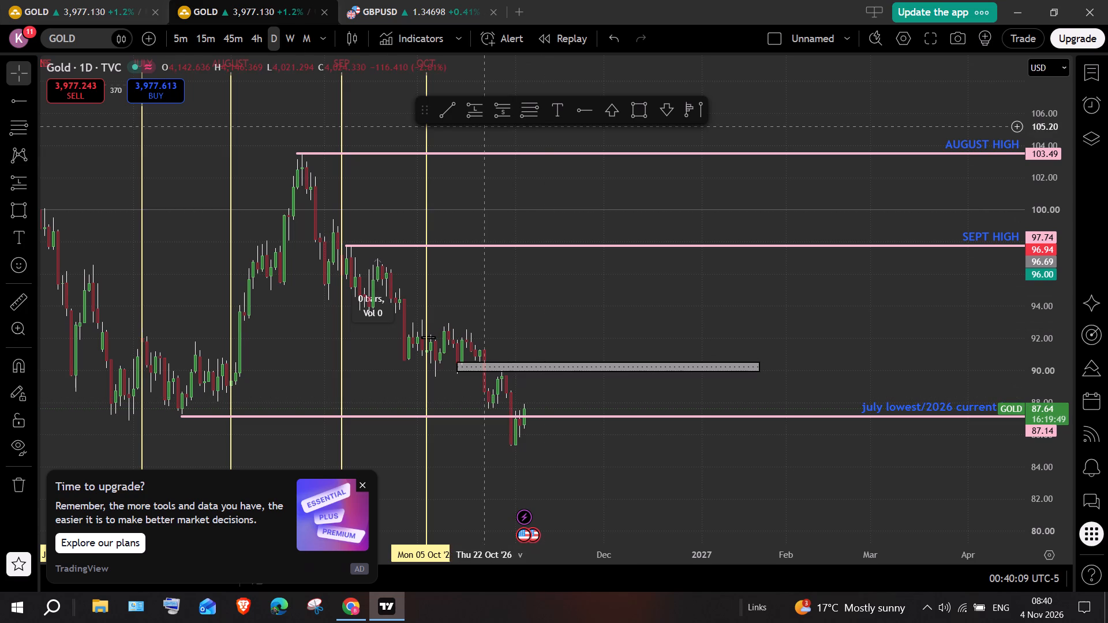
Switch the gold chart to the monthly timeframe and examine the 2026 candles.
{"action": "left_click", "coordinate": [310, 44]}
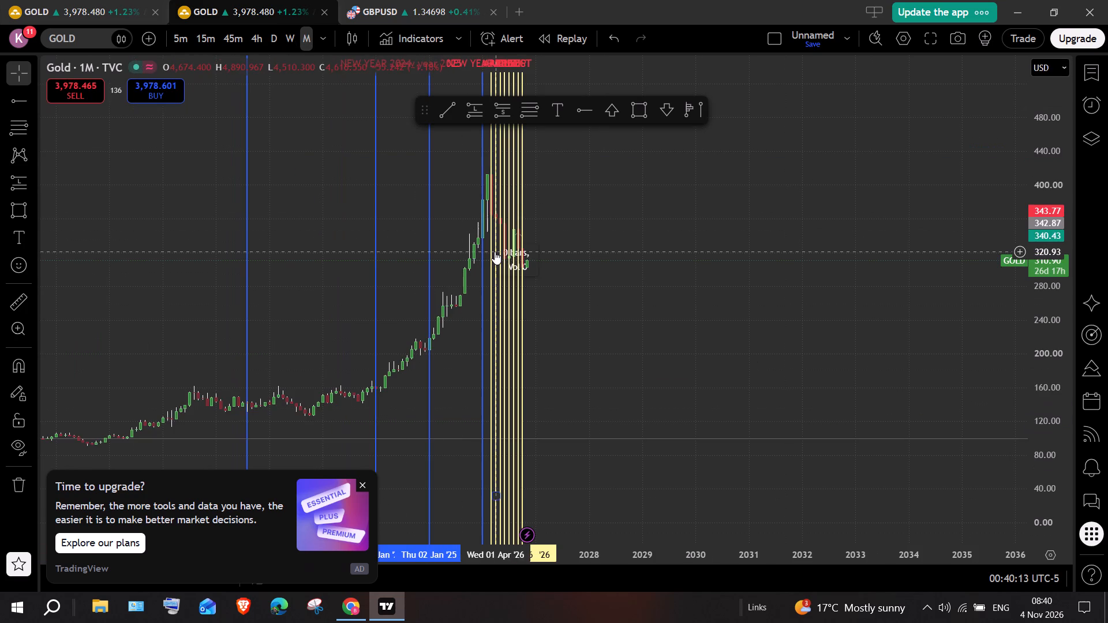
{"action": "scroll", "coordinate": [515, 228], "scroll_direction": "up", "scroll_amount": 16, "text": "ctrl"}
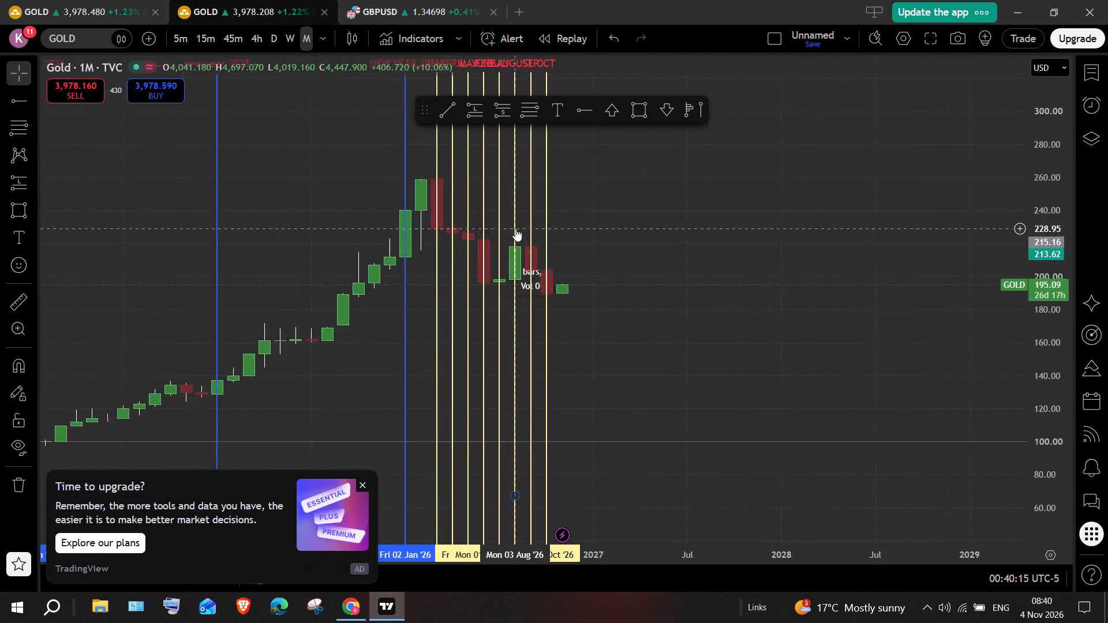
{"action": "scroll", "coordinate": [515, 228], "scroll_direction": "up", "scroll_amount": 6, "text": "ctrl"}
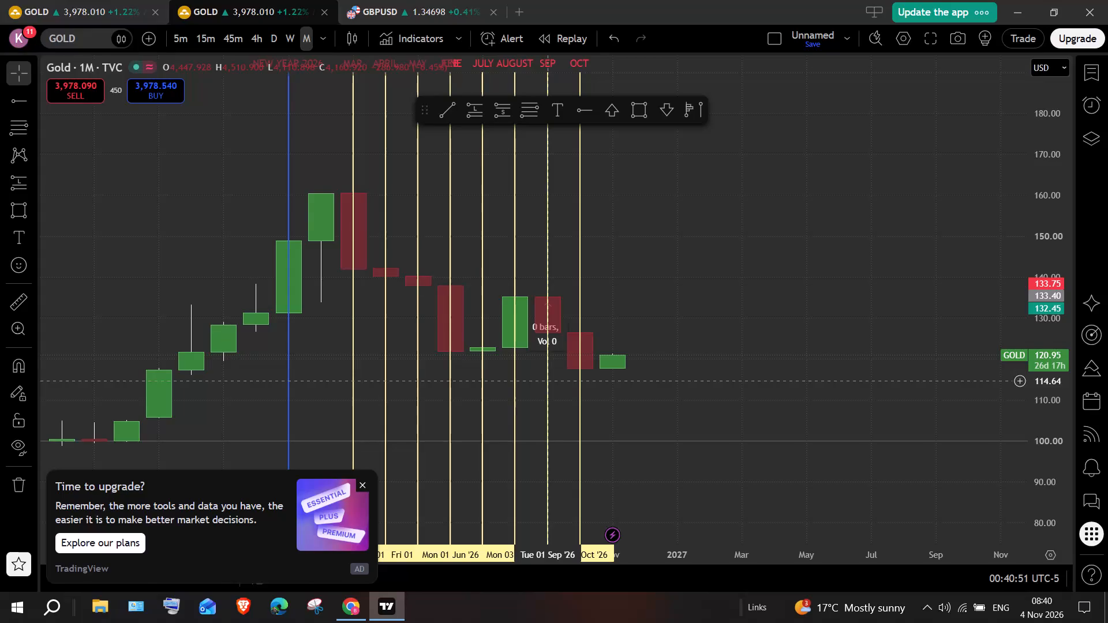
Return to the daily timeframe and examine gold's price action from March to November 2026 against the marked levels and gap zone.
{"action": "left_click", "coordinate": [270, 39]}
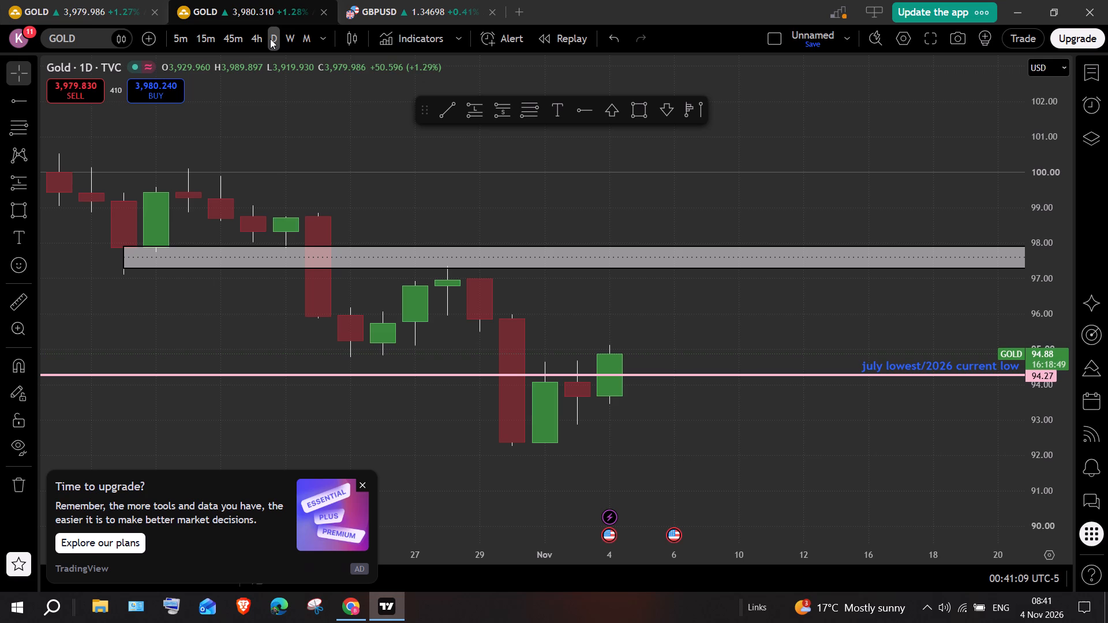
{"action": "scroll", "coordinate": [286, 299], "scroll_direction": "down", "scroll_amount": 3, "text": "ctrl"}
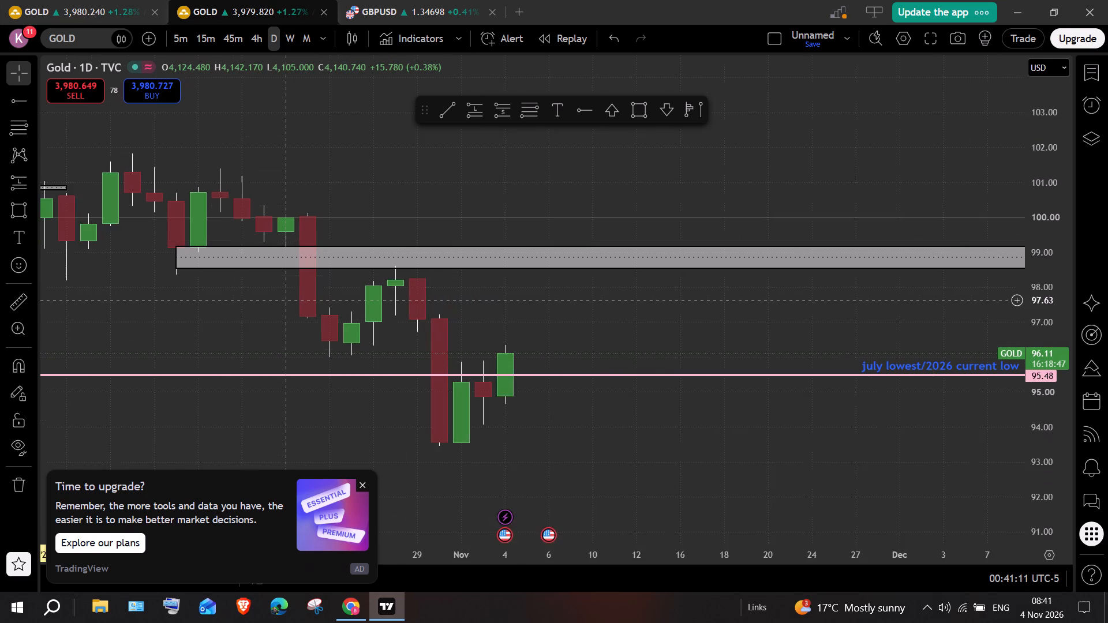
{"action": "scroll", "coordinate": [286, 299], "scroll_direction": "down", "scroll_amount": 7, "text": "ctrl"}
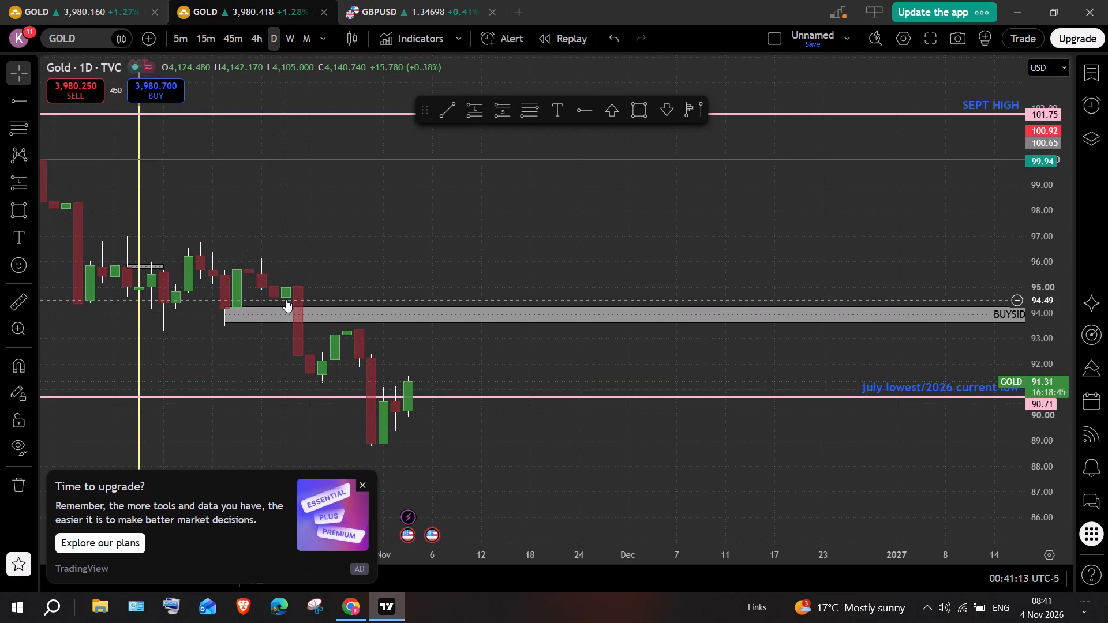
{"action": "scroll", "coordinate": [286, 299], "scroll_direction": "down", "scroll_amount": 3, "text": "ctrl"}
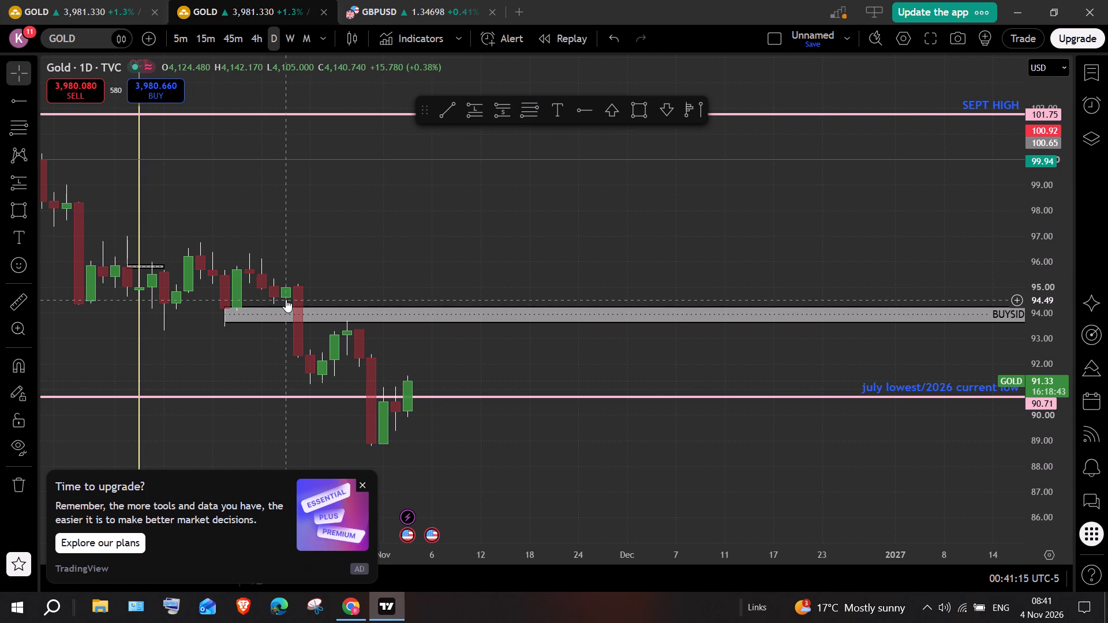
{"action": "scroll", "coordinate": [286, 299], "scroll_direction": "down", "scroll_amount": 3, "text": "ctrl"}
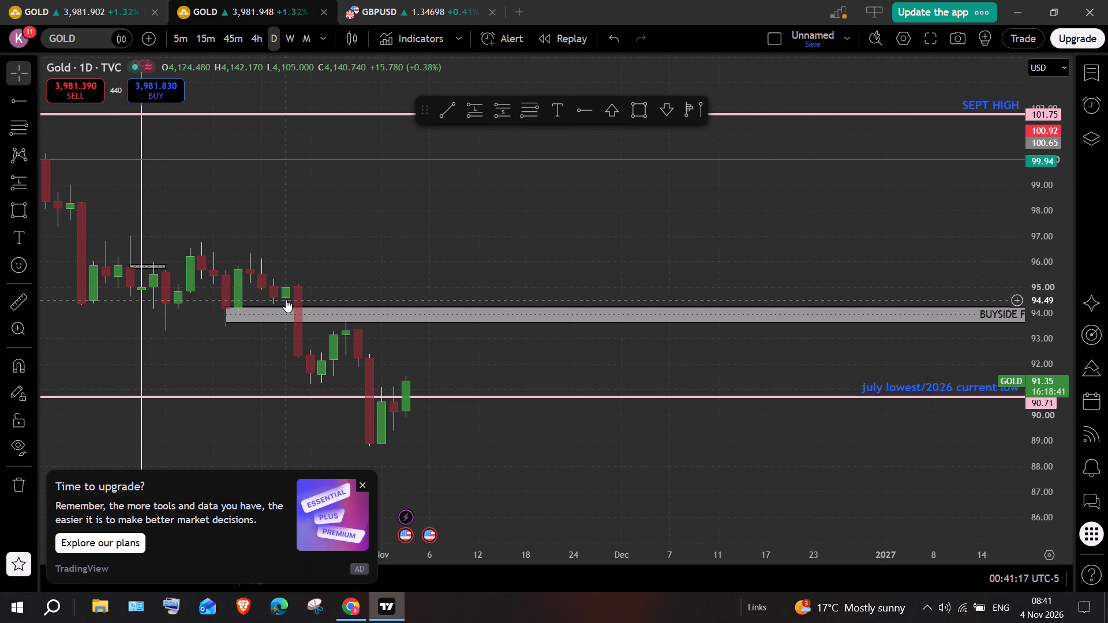
{"action": "scroll", "coordinate": [286, 299], "scroll_direction": "down", "scroll_amount": 2, "text": "ctrl"}
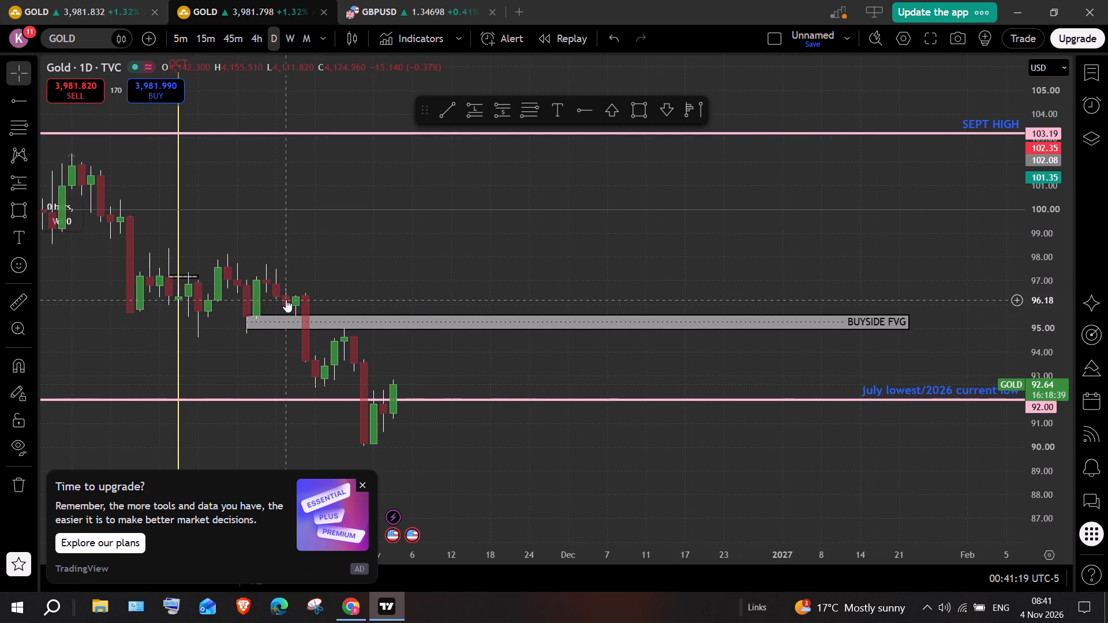
{"action": "scroll", "coordinate": [286, 299], "scroll_direction": "down", "scroll_amount": 2, "text": "ctrl"}
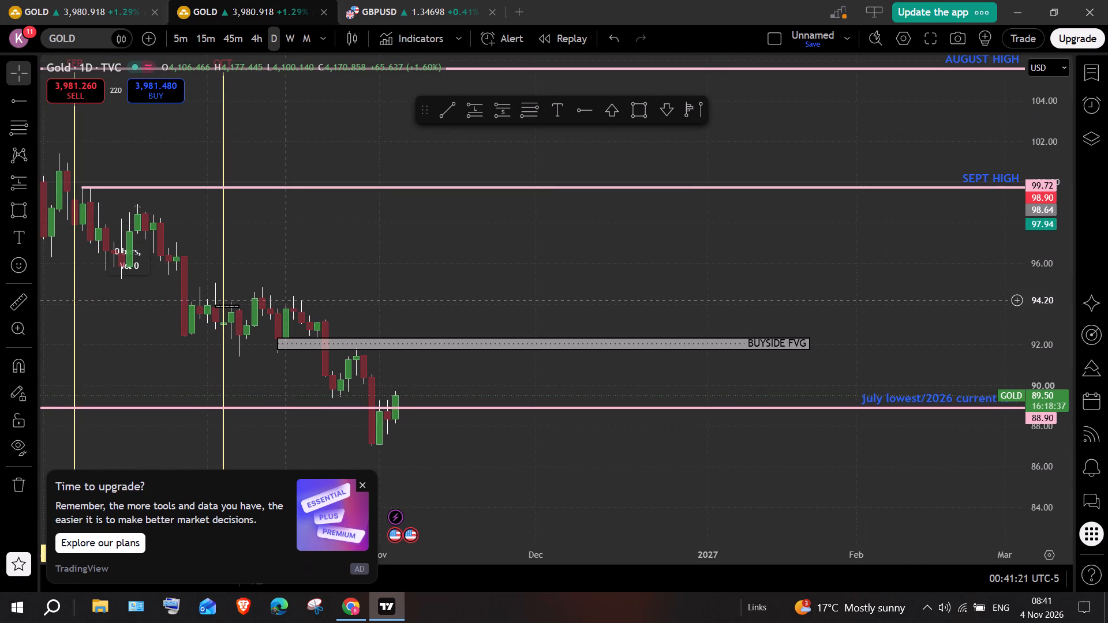
{"action": "scroll", "coordinate": [286, 299], "scroll_direction": "down", "scroll_amount": 2, "text": "ctrl"}
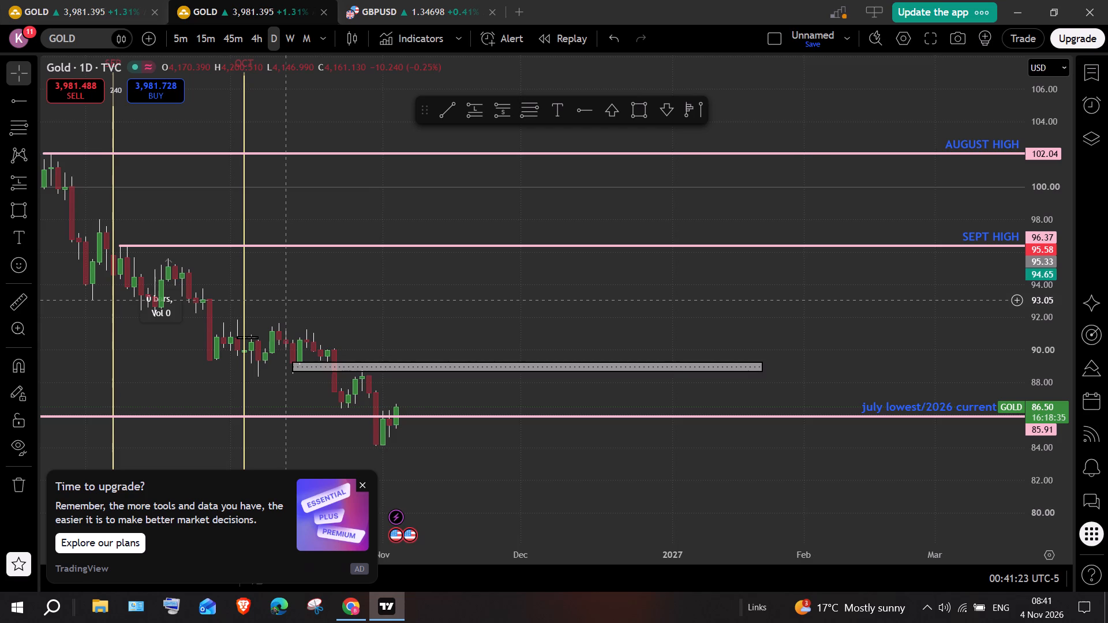
{"action": "scroll", "coordinate": [286, 299], "scroll_direction": "down", "scroll_amount": 1, "text": "ctrl"}
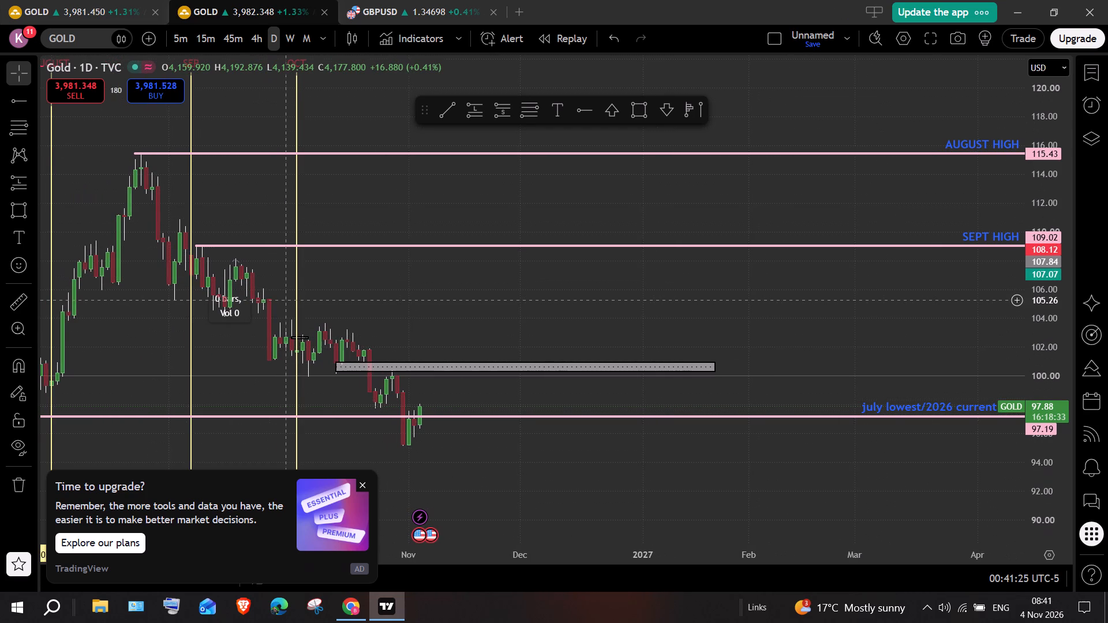
{"action": "scroll", "coordinate": [286, 299], "scroll_direction": "down", "scroll_amount": 3, "text": "ctrl"}
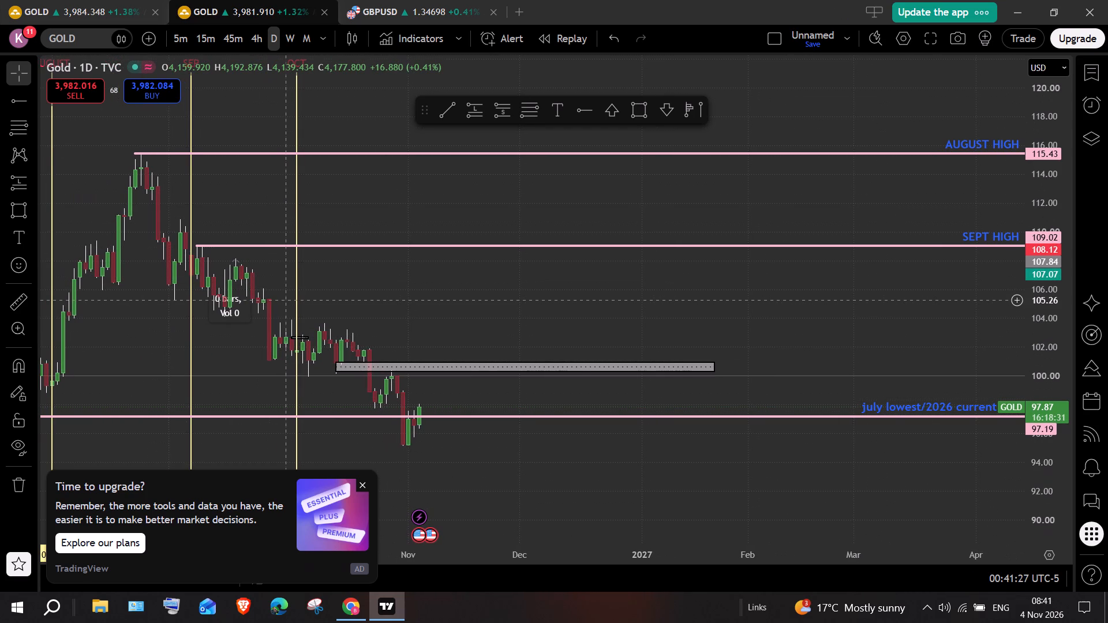
{"action": "scroll", "coordinate": [286, 299], "scroll_direction": "down", "scroll_amount": 1, "text": "ctrl"}
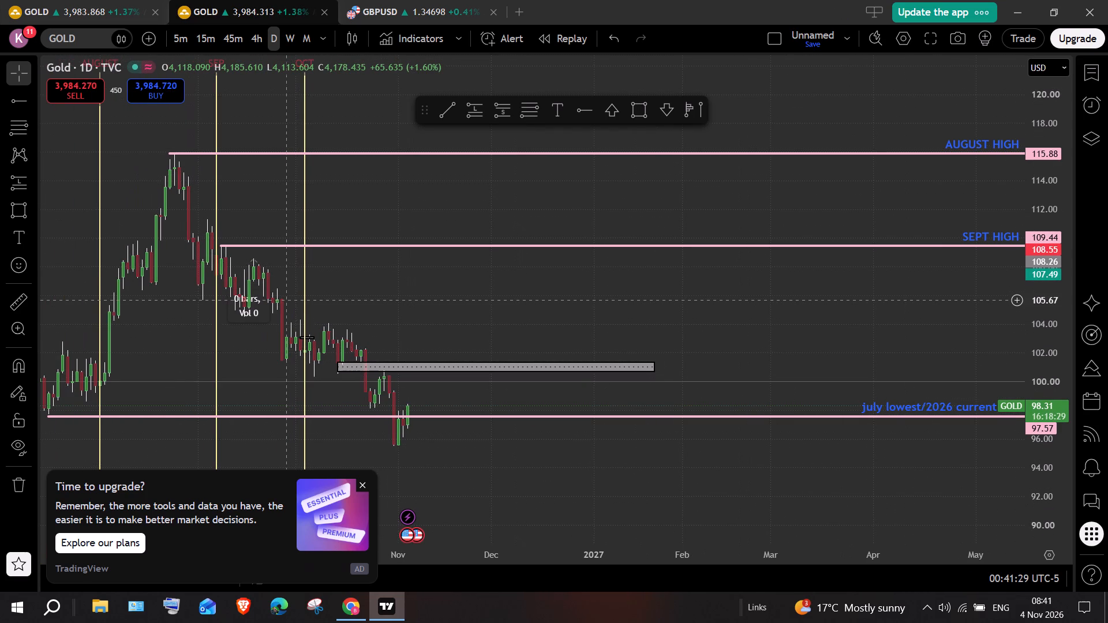
{"action": "scroll", "coordinate": [286, 299], "scroll_direction": "down", "scroll_amount": 1, "text": "ctrl"}
{"action": "scroll", "coordinate": [286, 299], "scroll_direction": "right", "scroll_amount": 1}
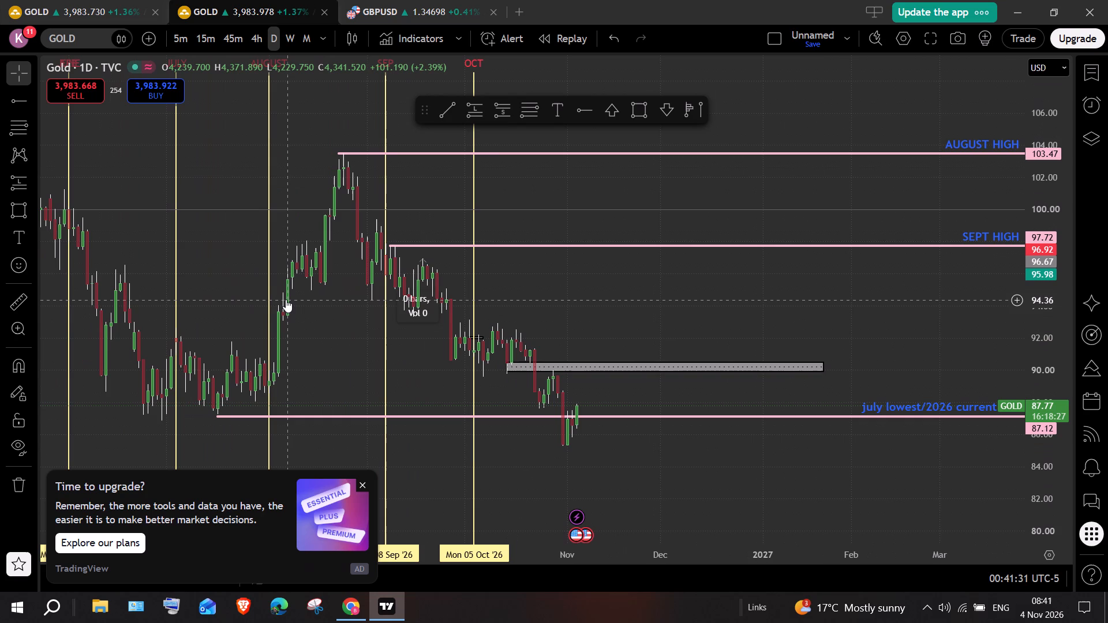
{"action": "scroll", "coordinate": [286, 299], "scroll_direction": "right", "scroll_amount": 2}
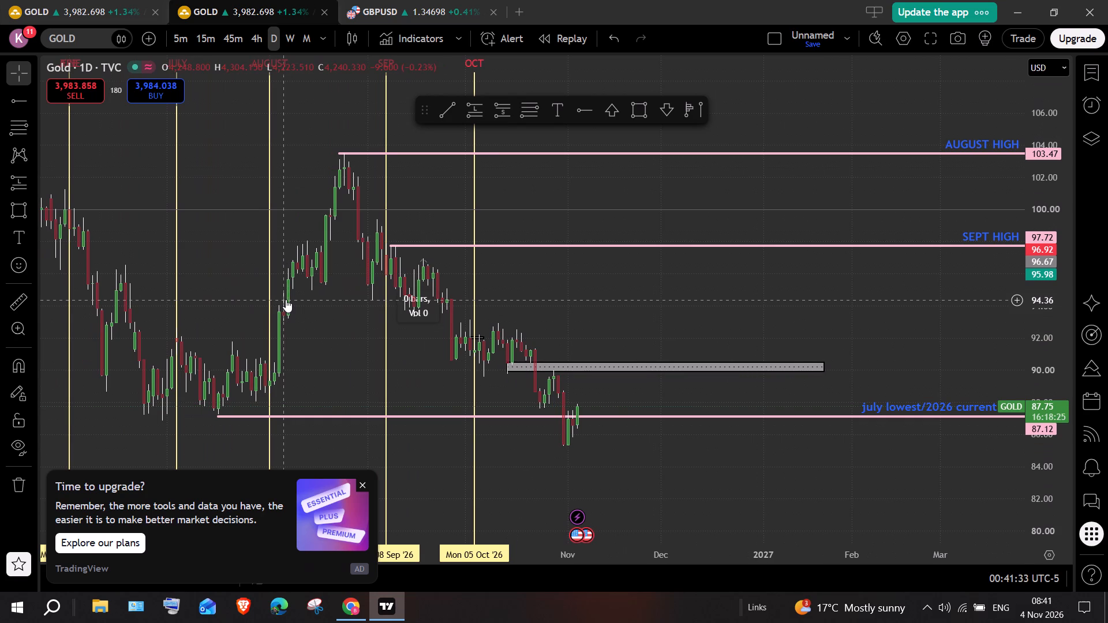
{"action": "scroll", "coordinate": [286, 299], "scroll_direction": "right", "scroll_amount": 3}
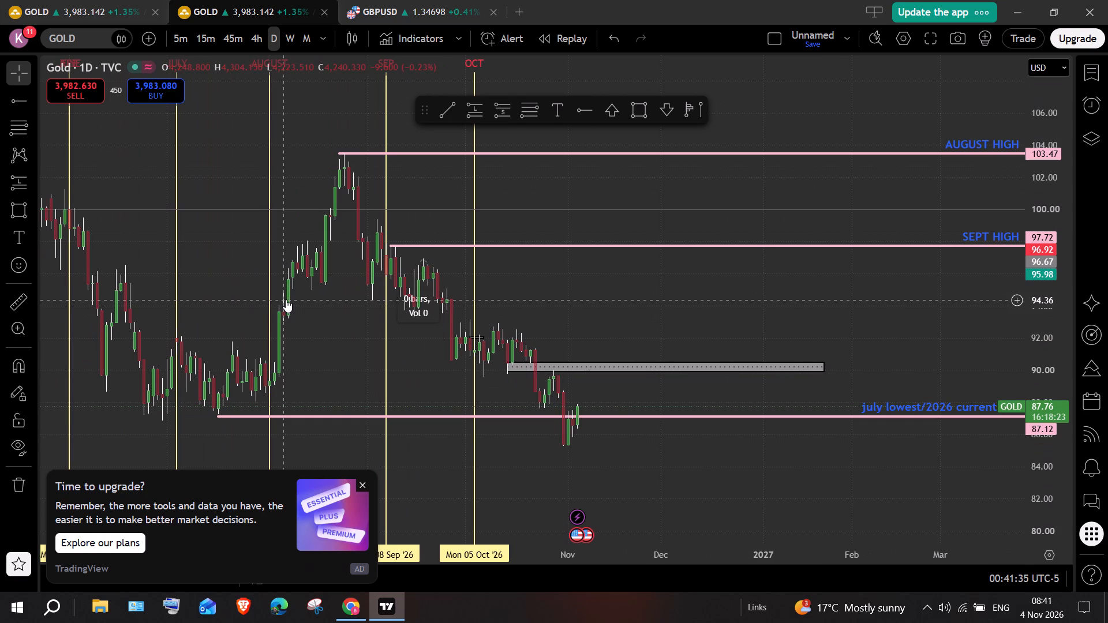
{"action": "scroll", "coordinate": [286, 299], "scroll_direction": "right", "scroll_amount": 1}
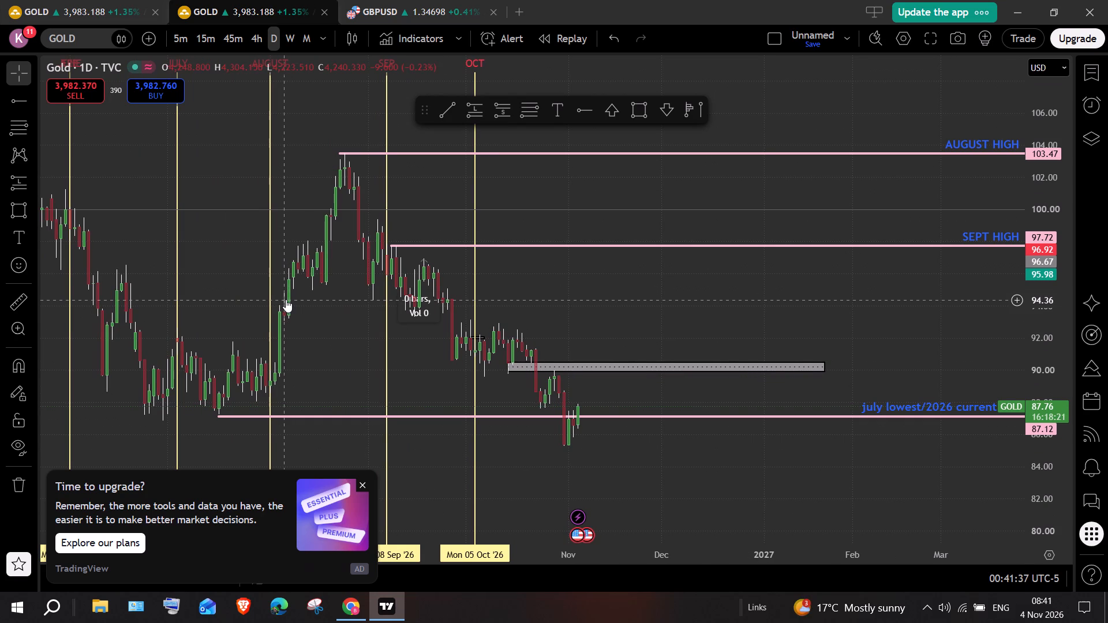
{"action": "scroll", "coordinate": [286, 299], "scroll_direction": "right", "scroll_amount": 3}
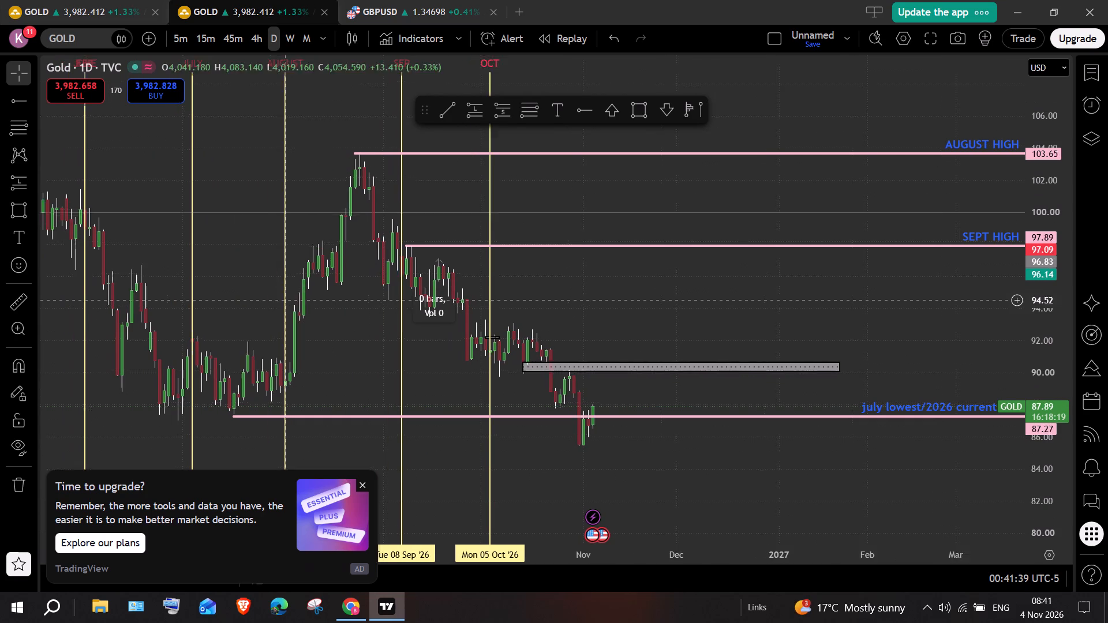
{"action": "scroll", "coordinate": [286, 299], "scroll_direction": "right", "scroll_amount": 4}
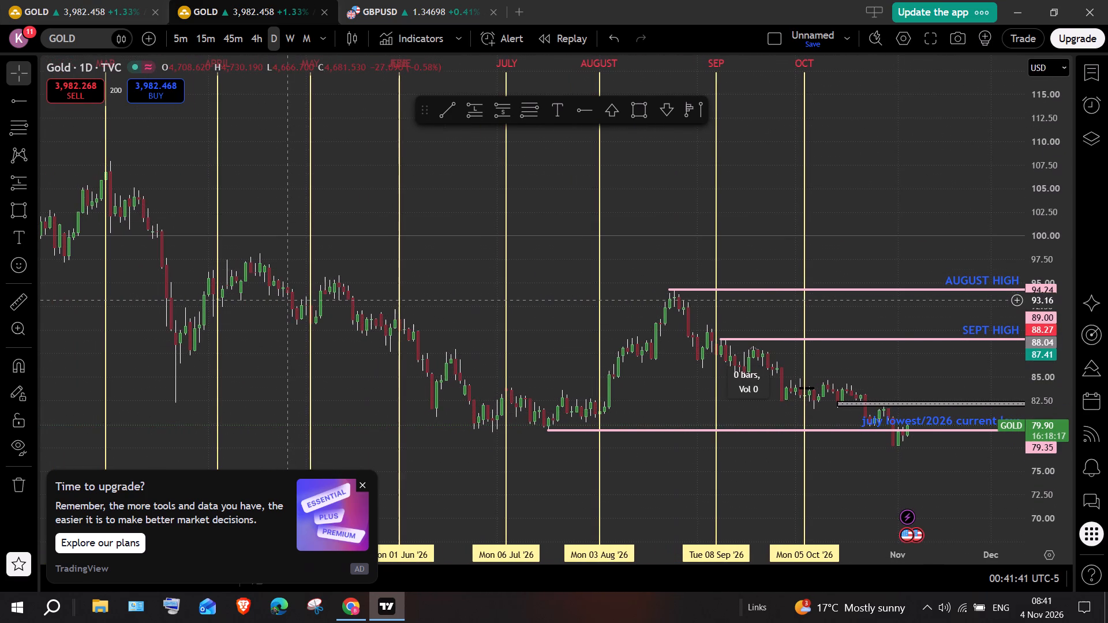
{"action": "scroll", "coordinate": [286, 299], "scroll_direction": "right", "scroll_amount": 3}
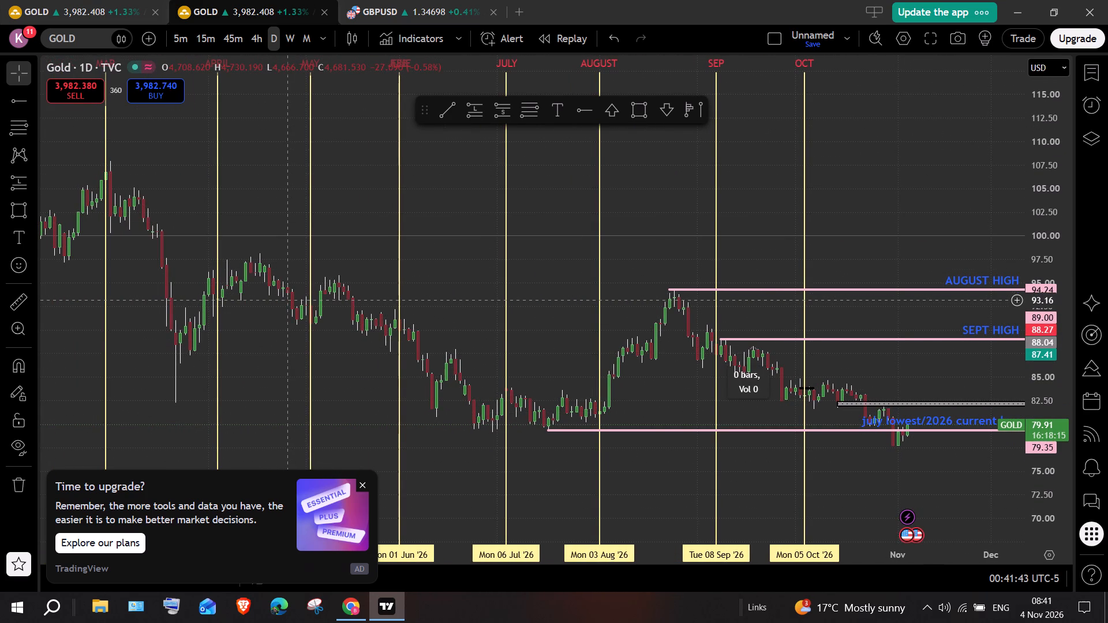
{"action": "scroll", "coordinate": [286, 299], "scroll_direction": "right", "scroll_amount": 2}
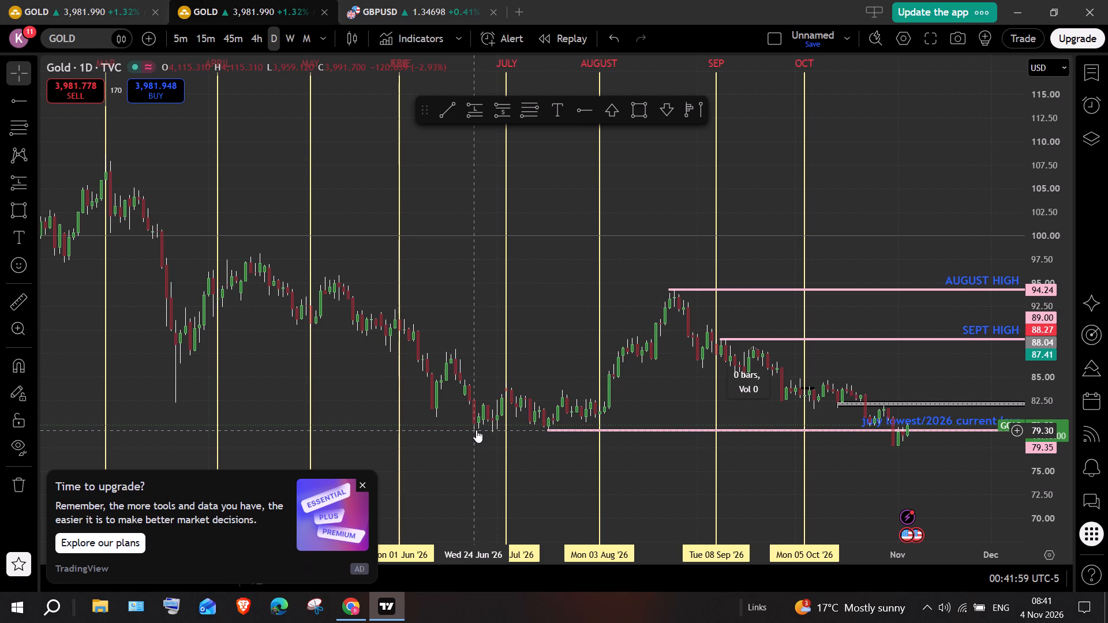
{"action": "scroll", "coordinate": [476, 430], "scroll_direction": "left", "scroll_amount": 7}
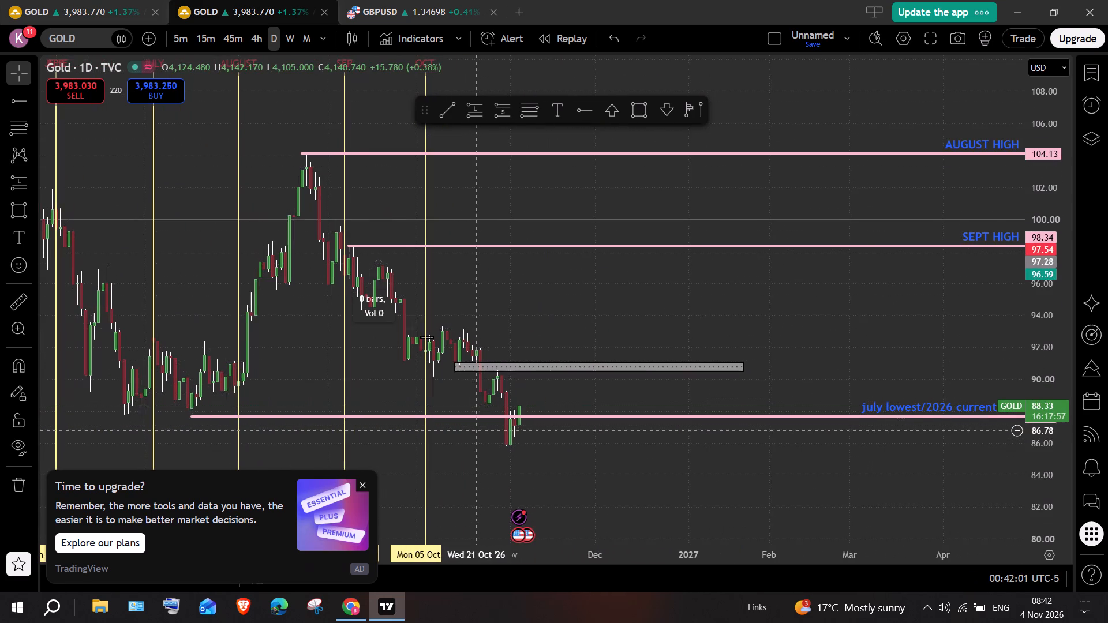
{"action": "scroll", "coordinate": [476, 430], "scroll_direction": "up", "scroll_amount": 1}
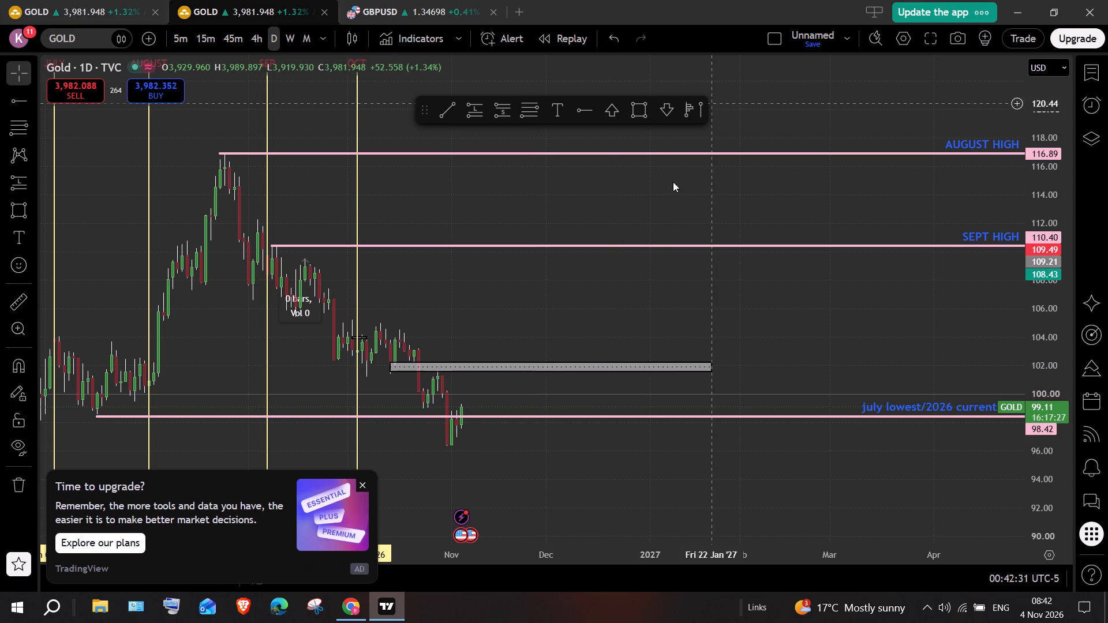
Switch to Google Chrome and open a new tab.
{"action": "left_click", "coordinate": [349, 617]}
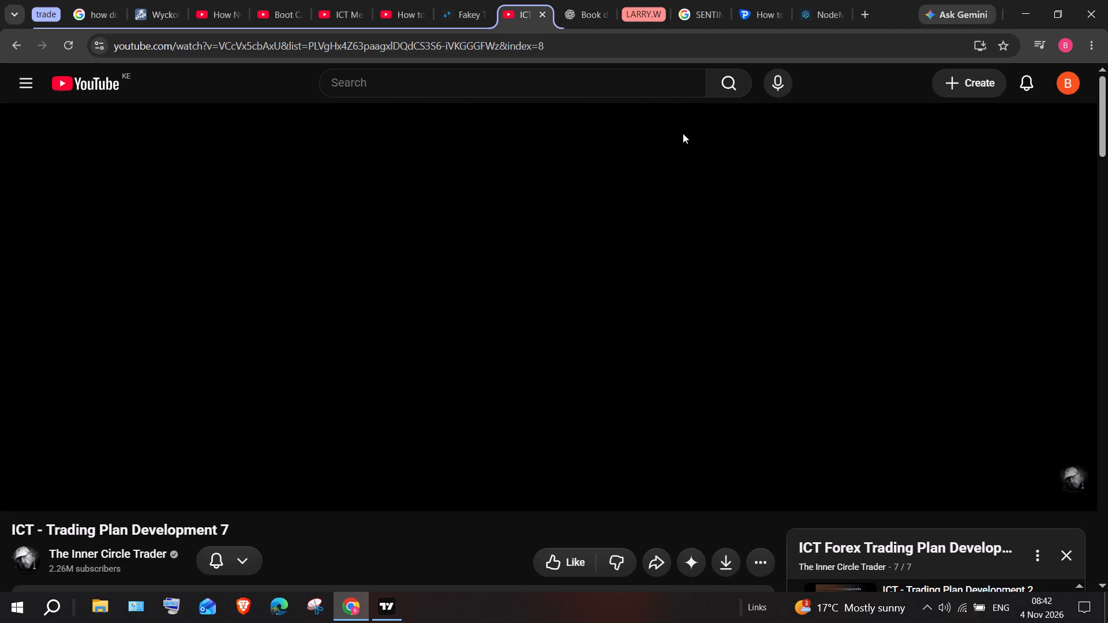
{"action": "left_click", "coordinate": [859, 14]}
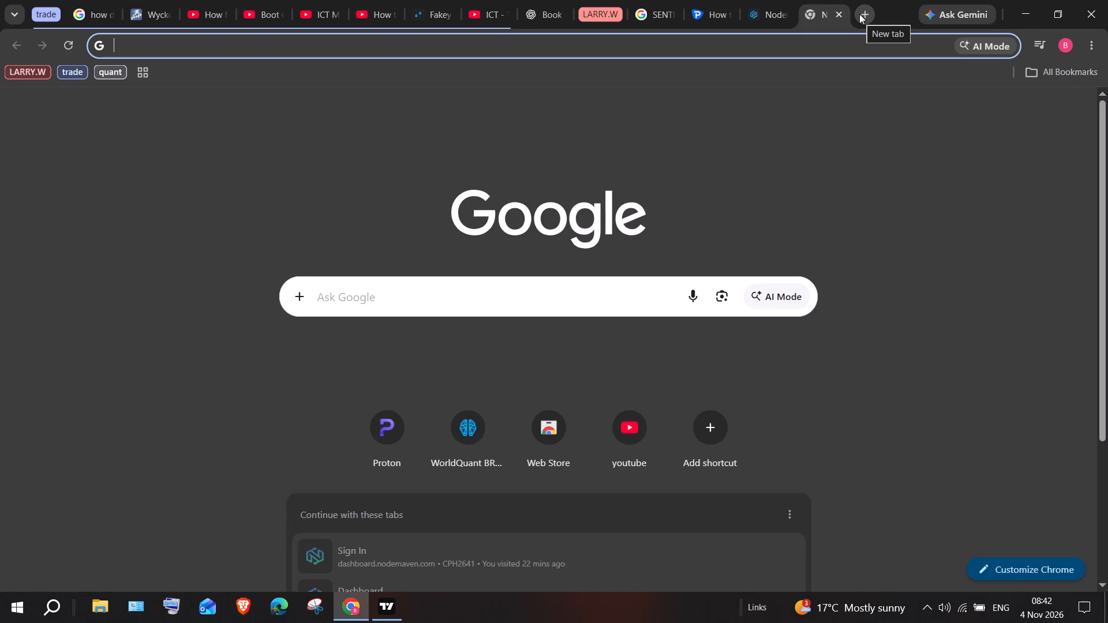